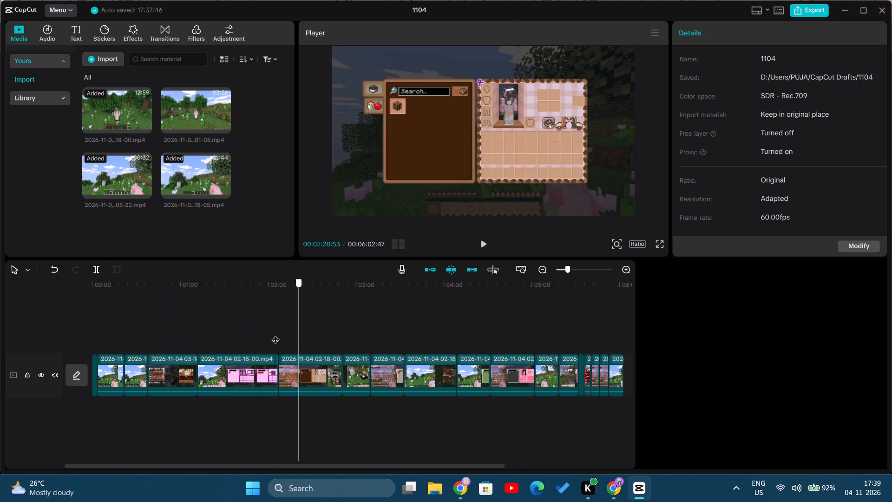
Switch to Chrome, search for yt studio in a new tab, and open the Audio library in YouTube Studio.
left_click(459, 485)
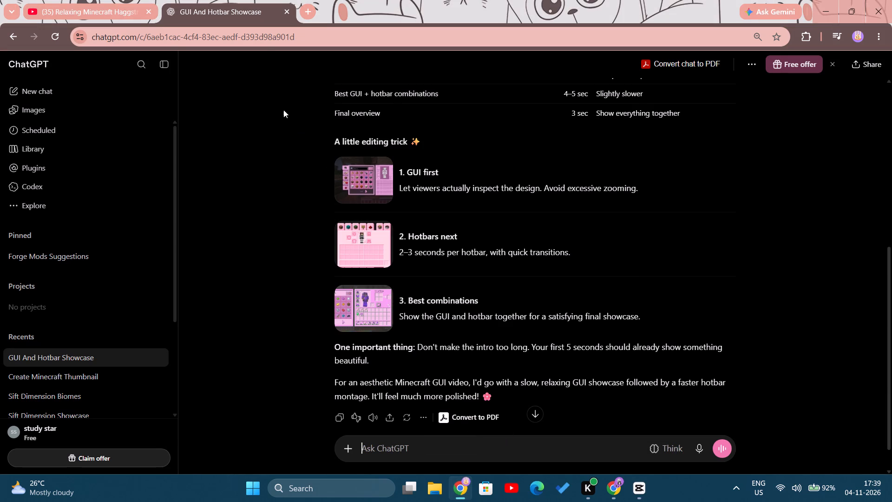
left_click(312, 10)
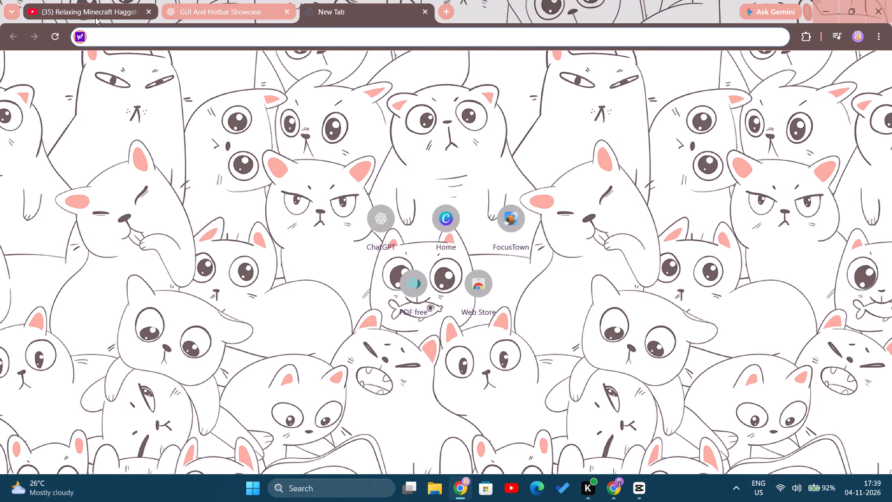
type("yt")
left_click(116, 108)
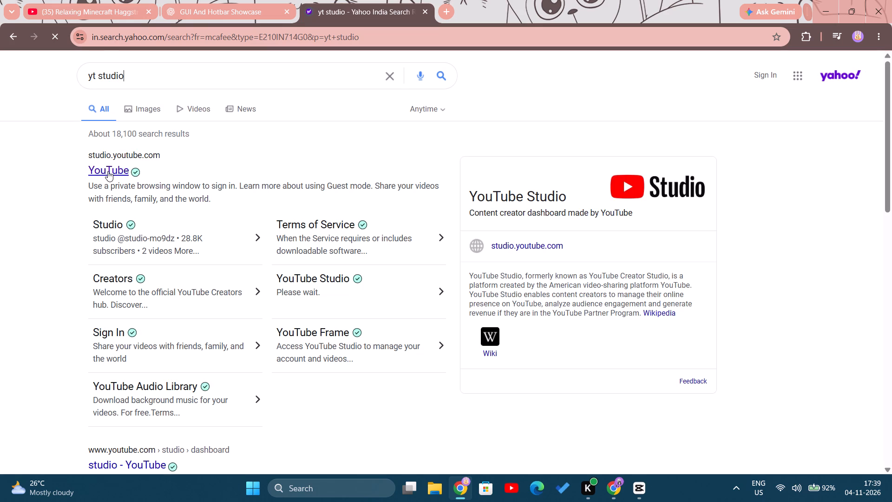
left_click(108, 171)
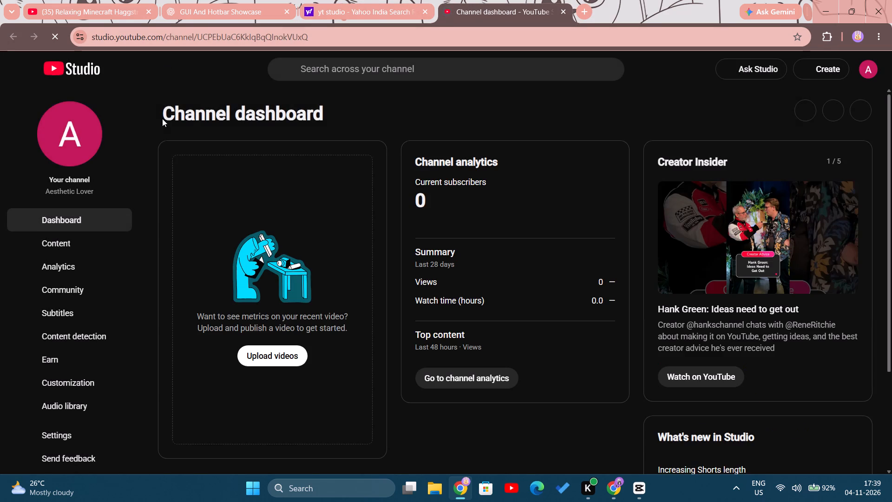
left_click(58, 409)
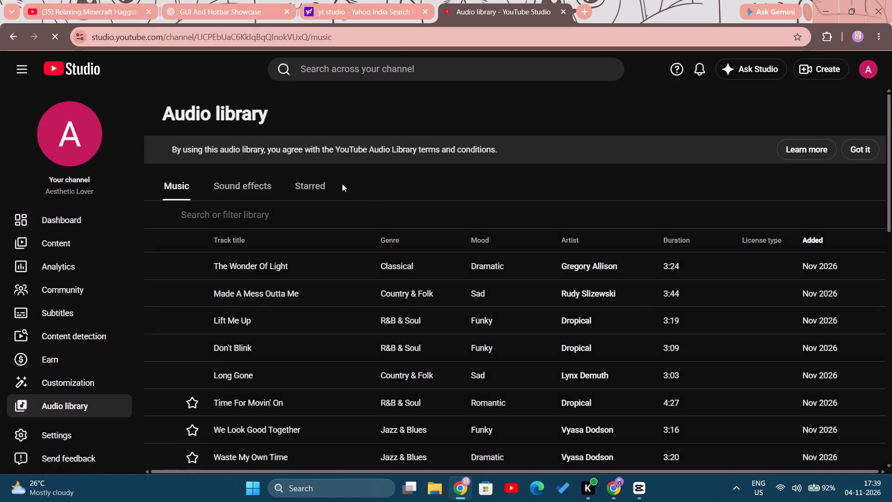
Filter the audio library's music by the moods Calm and Bright.
left_click(315, 215)
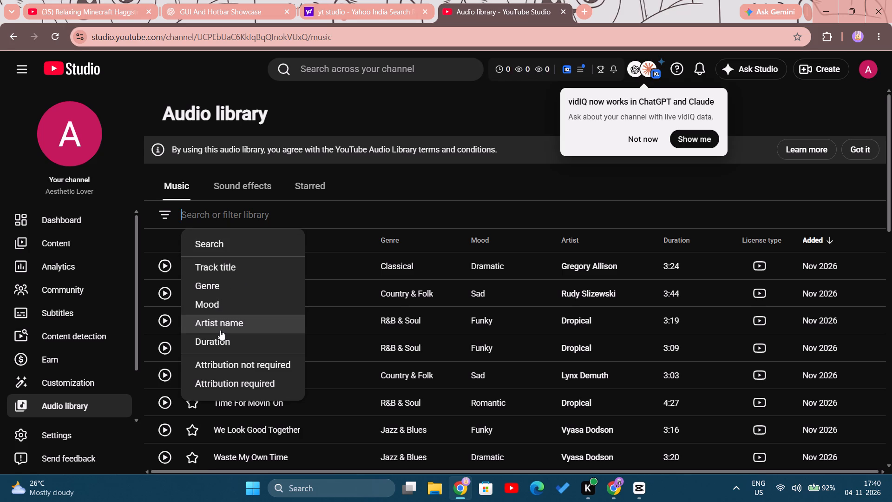
left_click(224, 307)
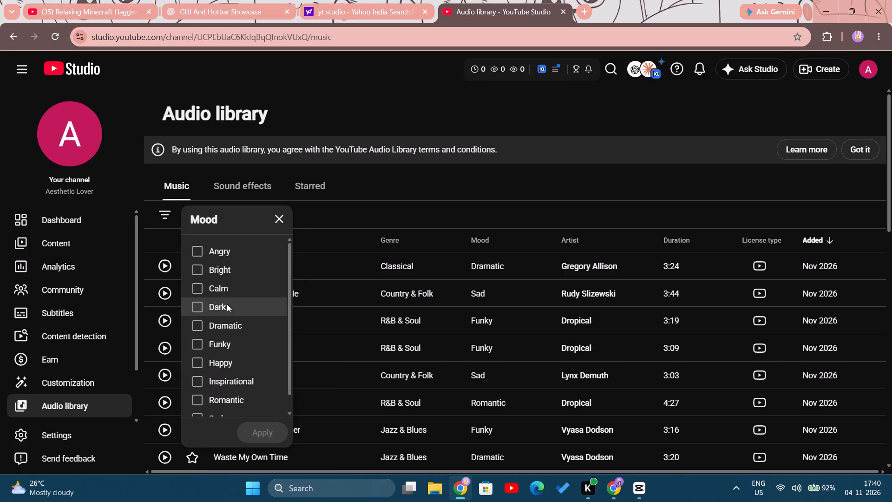
left_click(211, 287)
scroll(227, 305, "down", 4)
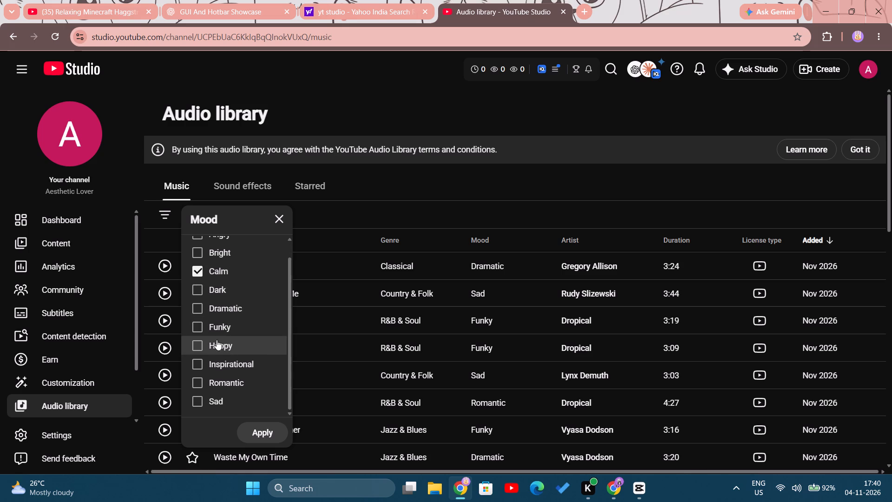
scroll(215, 271, "up", 1)
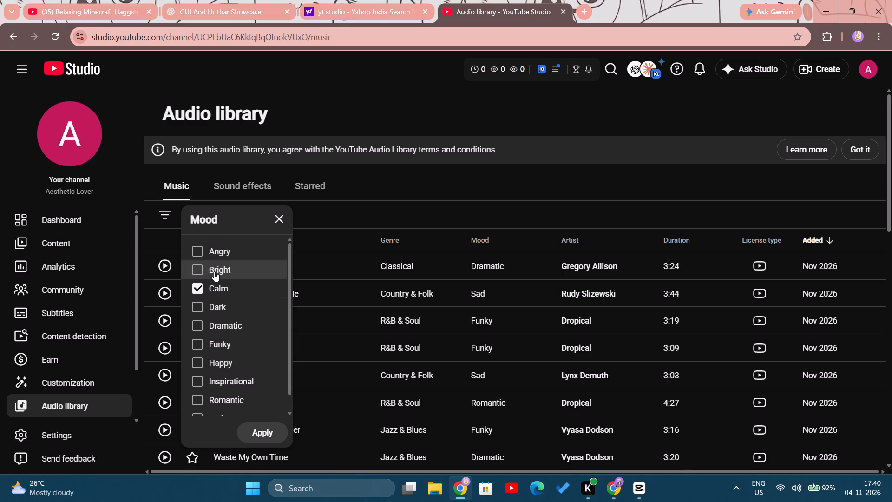
left_click(214, 271)
scroll(223, 384, "down", 1)
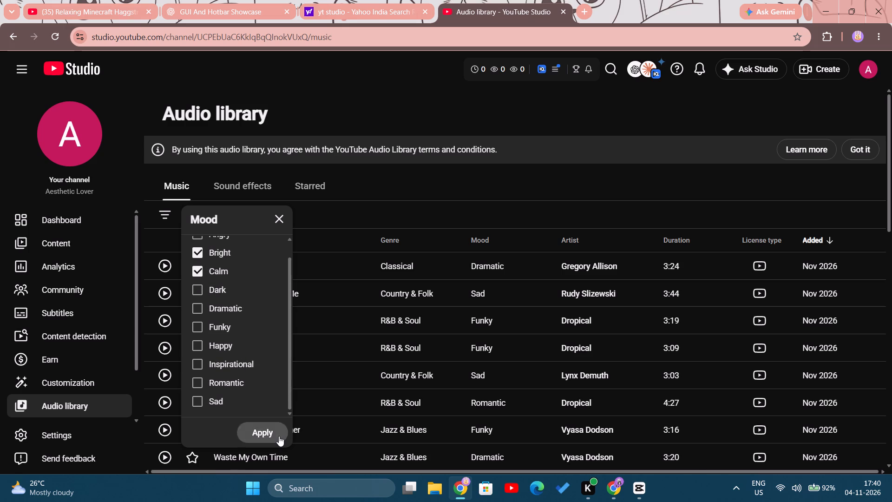
left_click(279, 436)
Add a genre filter for Hip-Hop & Rap and Pop to the music list.
left_click(307, 213)
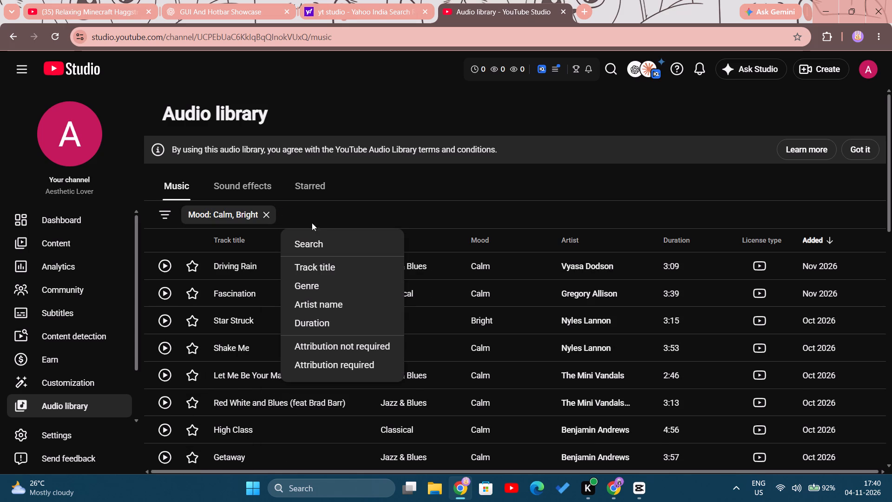
left_click(318, 283)
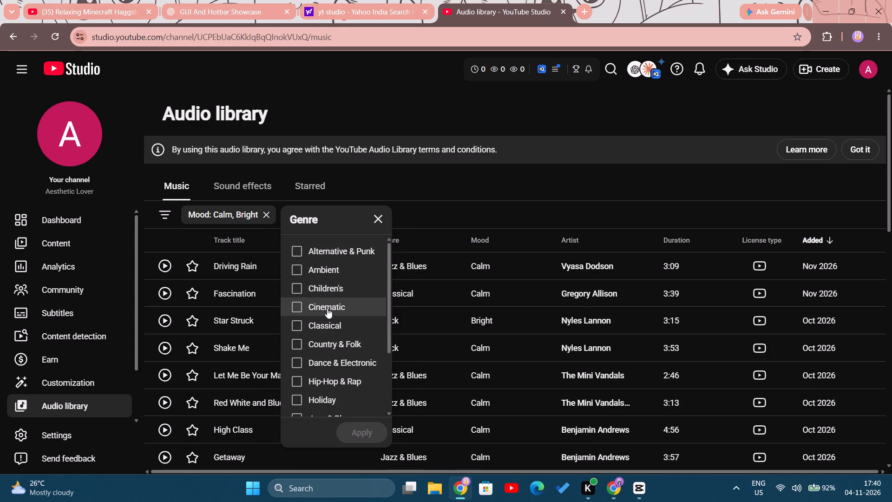
scroll(322, 346, "down", 1)
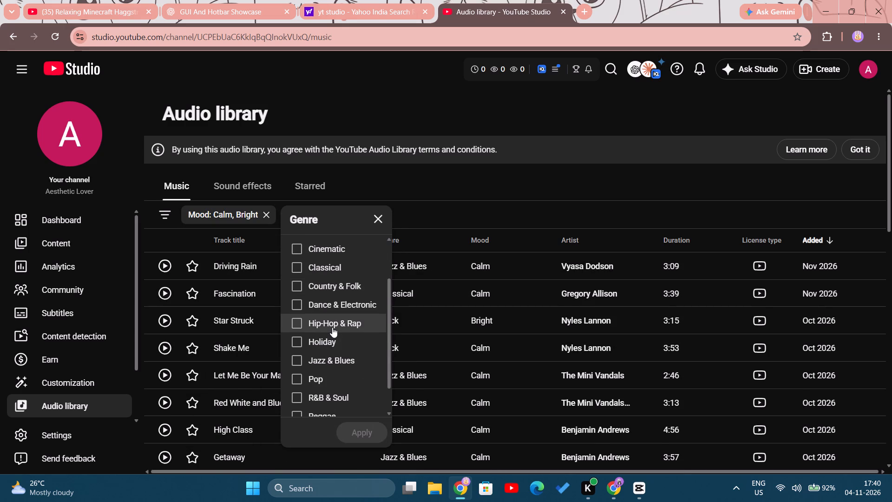
left_click(333, 324)
scroll(333, 324, "down", 1)
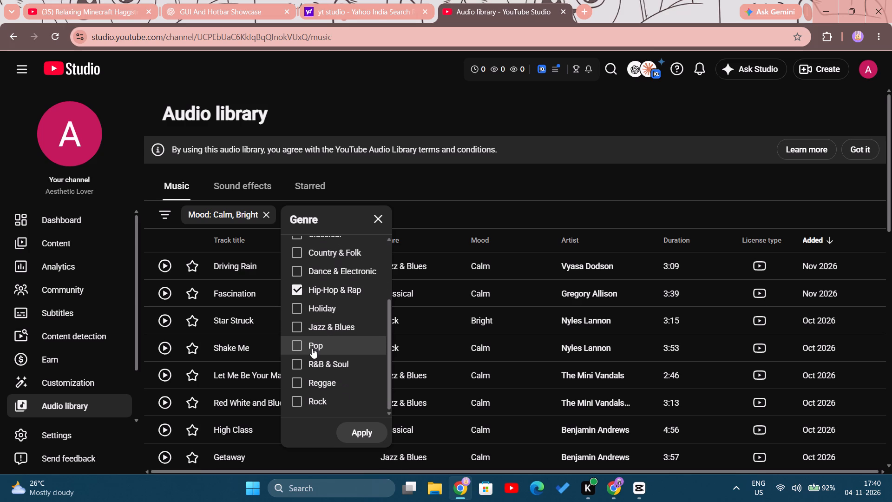
left_click(312, 348)
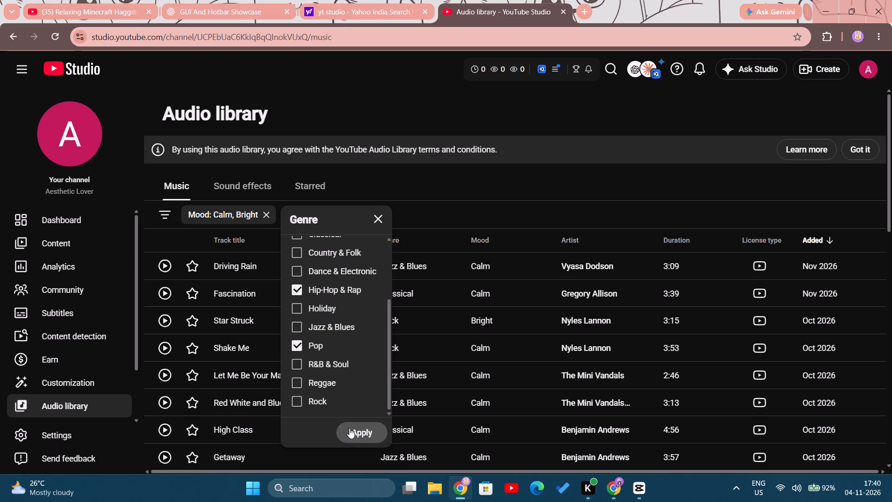
left_click(354, 427)
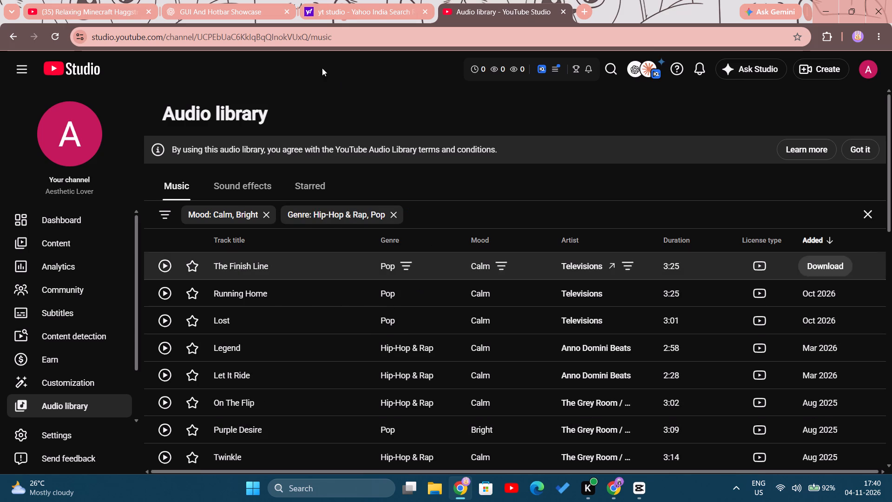
Close the Yahoo search results tab and the ChatGPT tab, keeping the Audio library open.
left_click(106, 0)
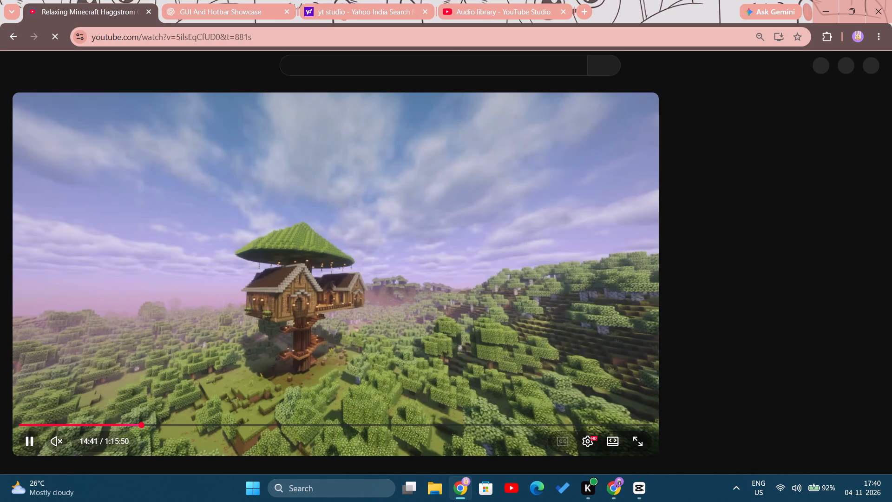
left_click(393, 13)
left_click(426, 9)
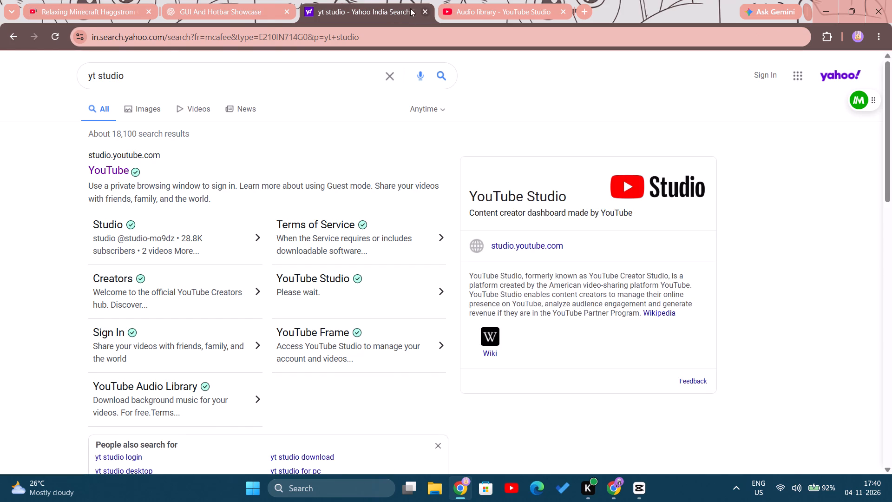
left_click(251, 7)
left_click(283, 11)
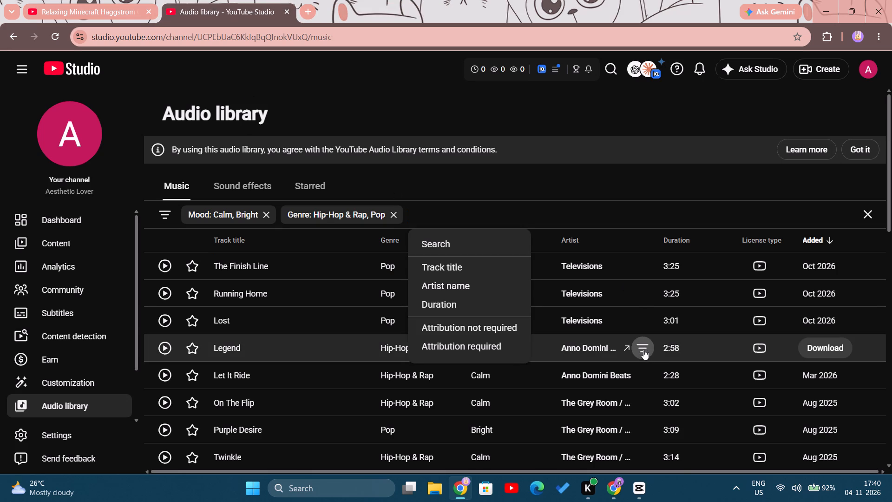
Pause the Copines video in the other Chrome window and return to the Audio library window.
left_click(456, 487)
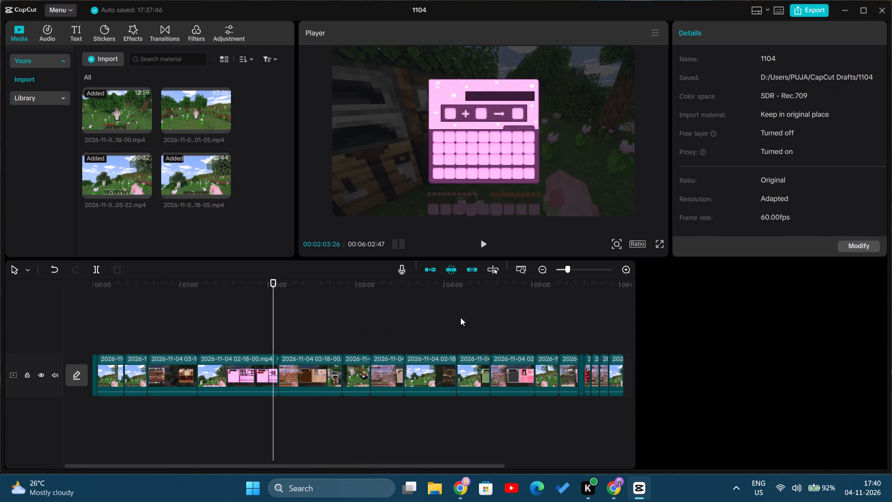
left_click(613, 491)
left_click(534, 286)
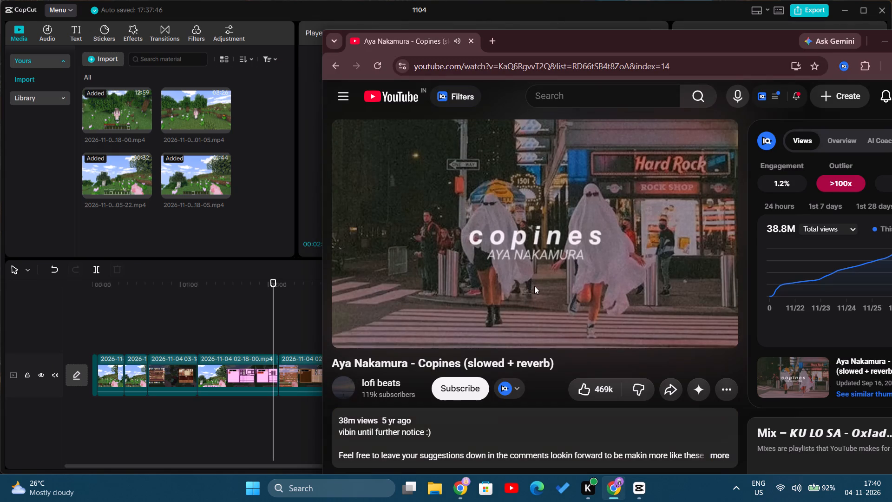
left_click(466, 489)
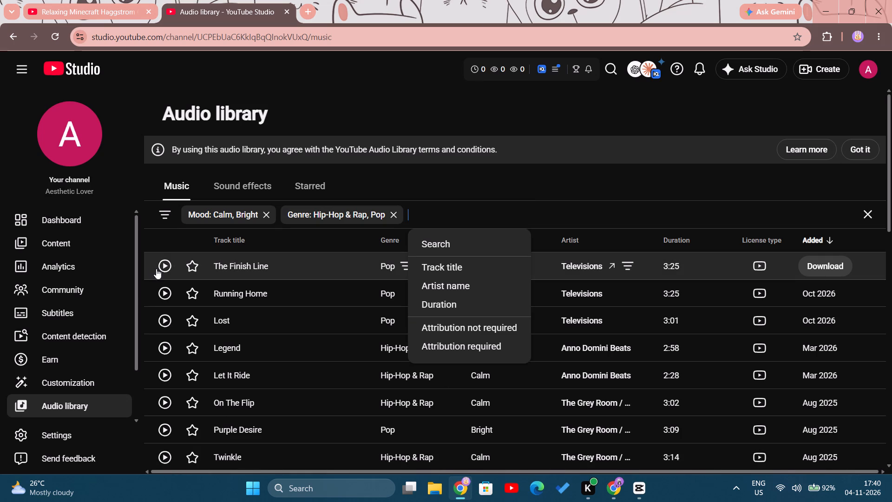
Preview the tracks The Finish Line, Running Home, Lost and Legend, skipping ahead within the last three.
left_click(158, 266)
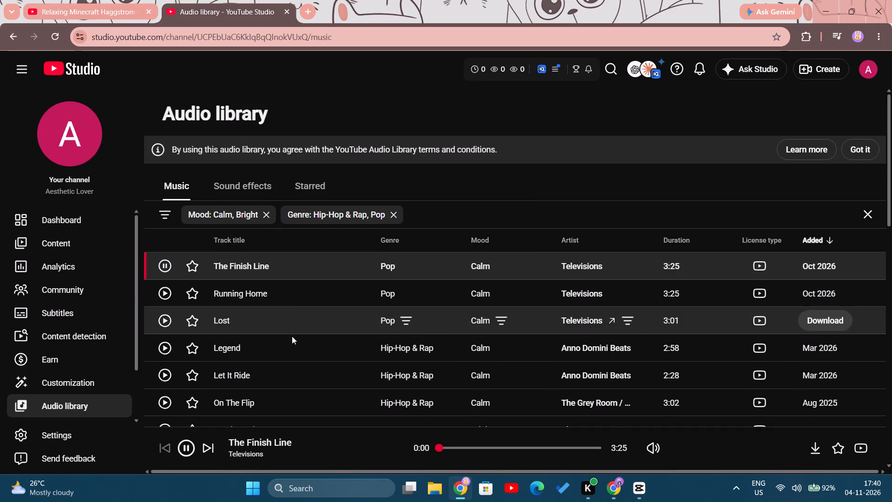
scroll(292, 336, "down", 2)
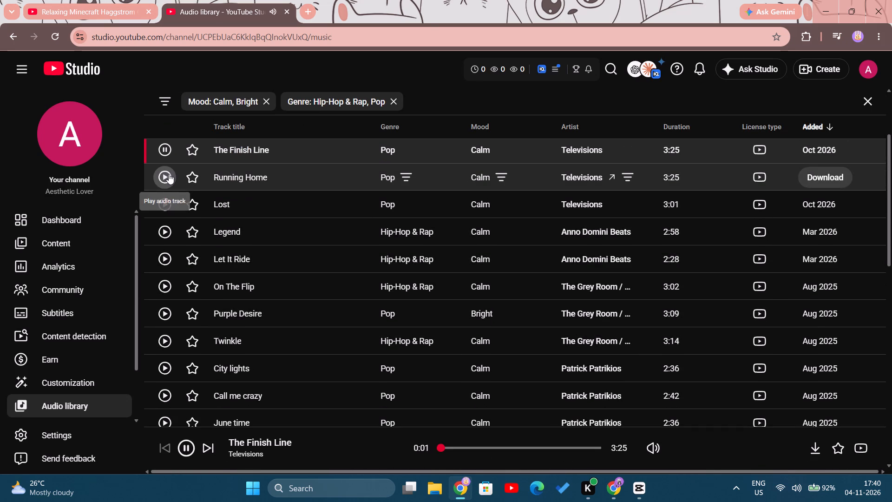
left_click(169, 174)
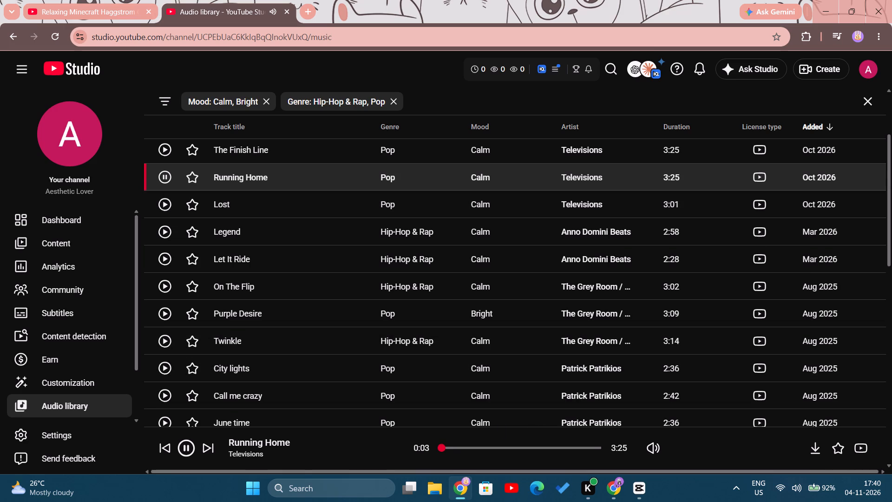
left_click(467, 452)
left_click(165, 202)
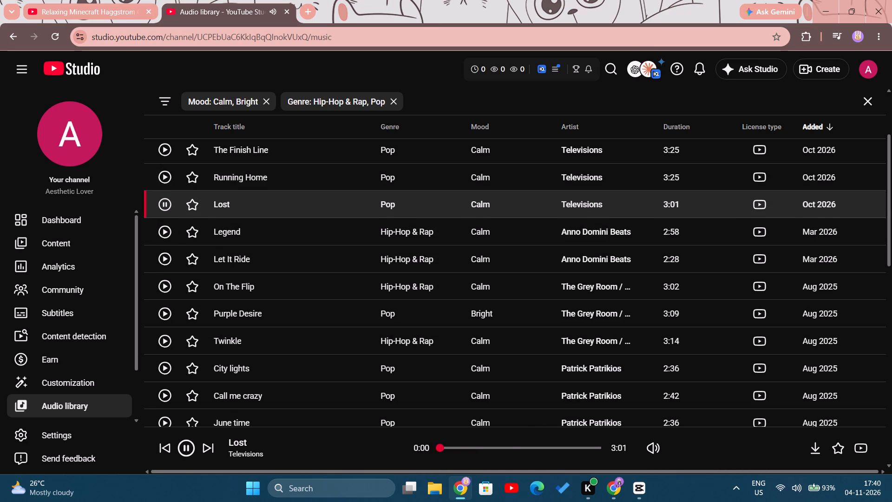
left_click(456, 451)
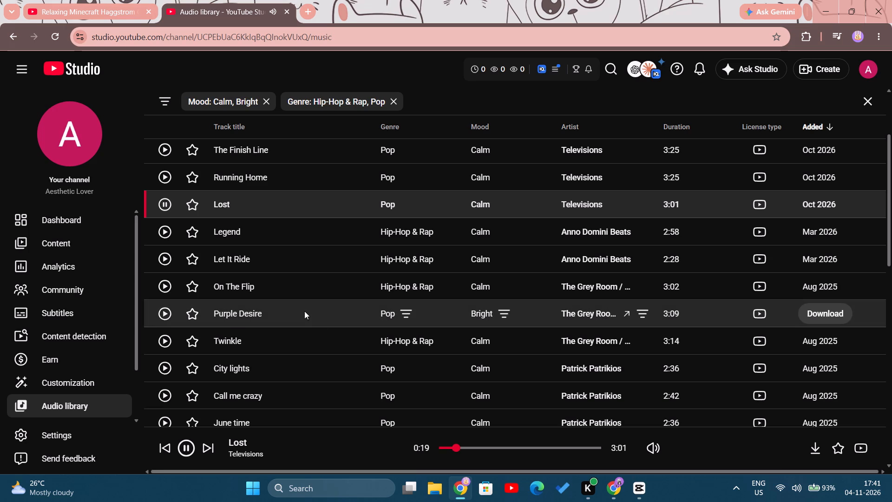
left_click(479, 448)
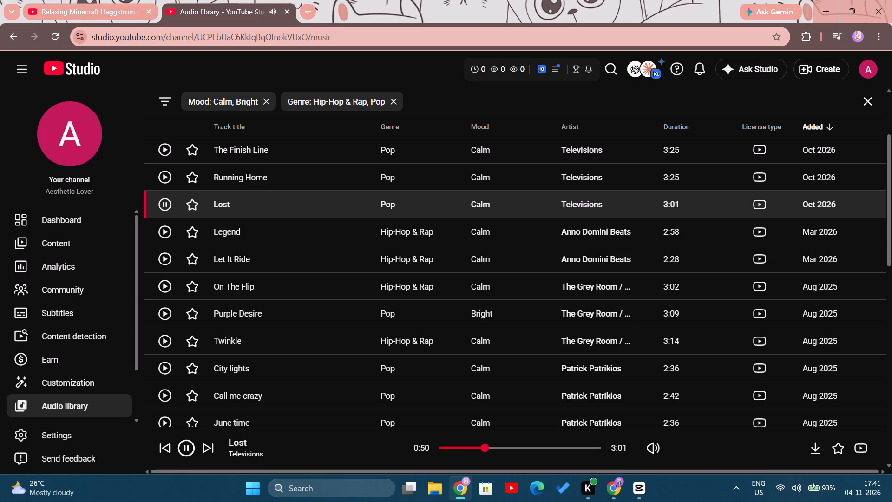
left_click(168, 237)
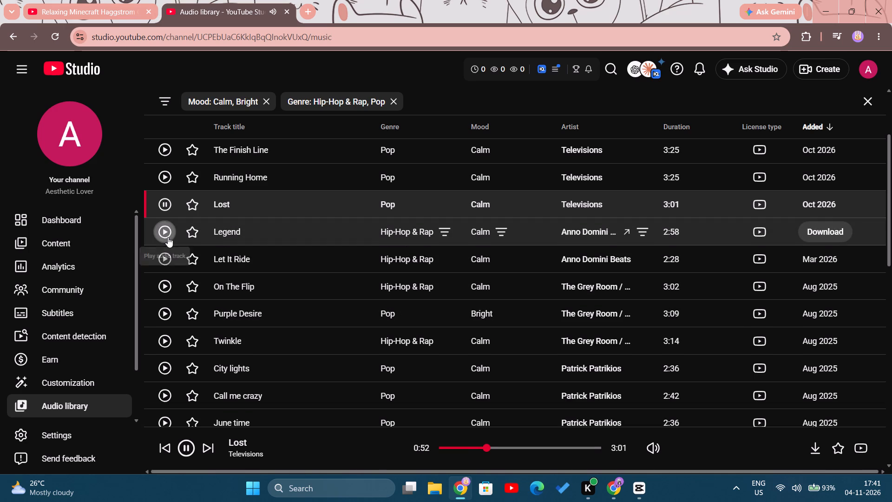
left_click(466, 452)
Set the computer's sound volume to about half in the system quick settings.
left_click(796, 497)
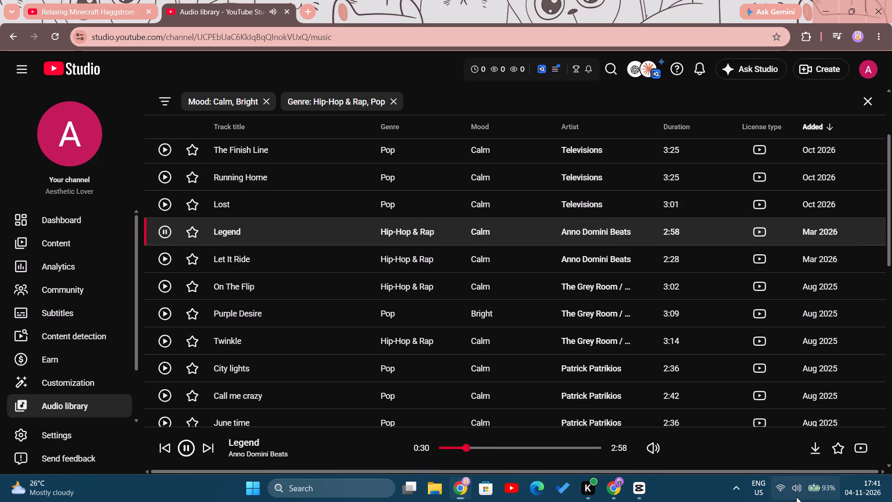
left_click(797, 495)
left_click(797, 495)
left_click(779, 420)
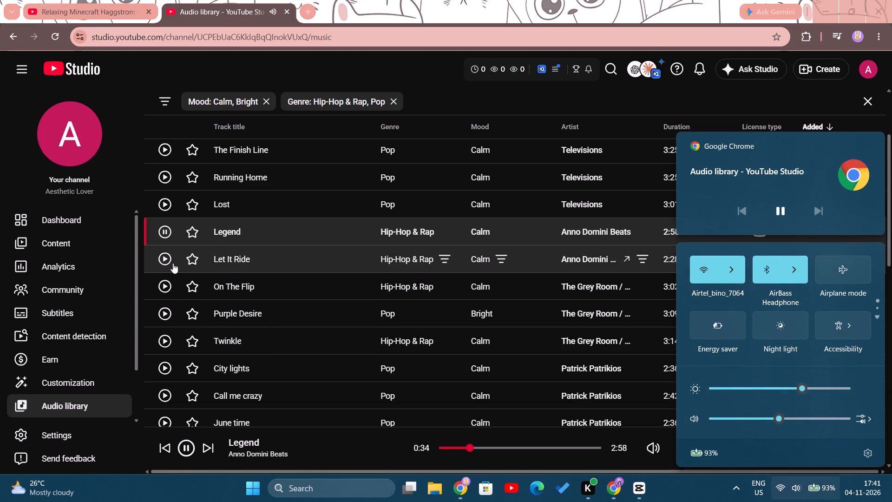
Preview Let It Ride and On The Flip, skipping through On The Flip to about 0:27, 1:07 and 1:47.
left_click(168, 262)
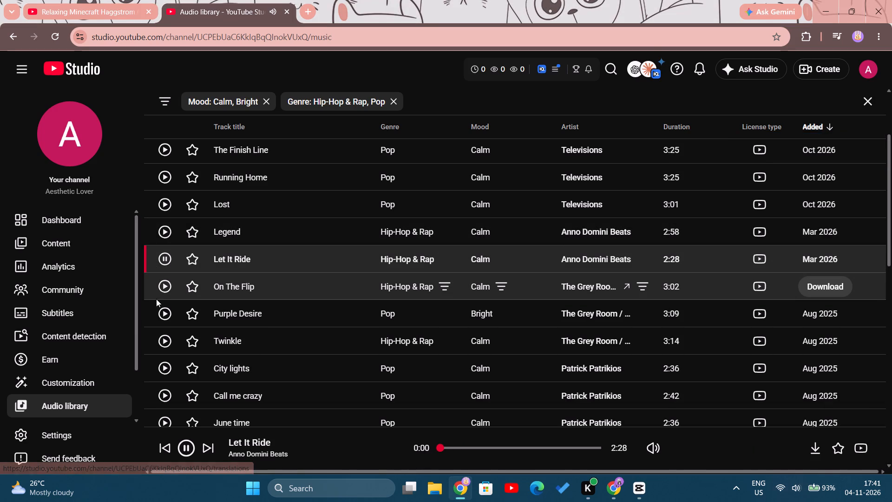
left_click(161, 295)
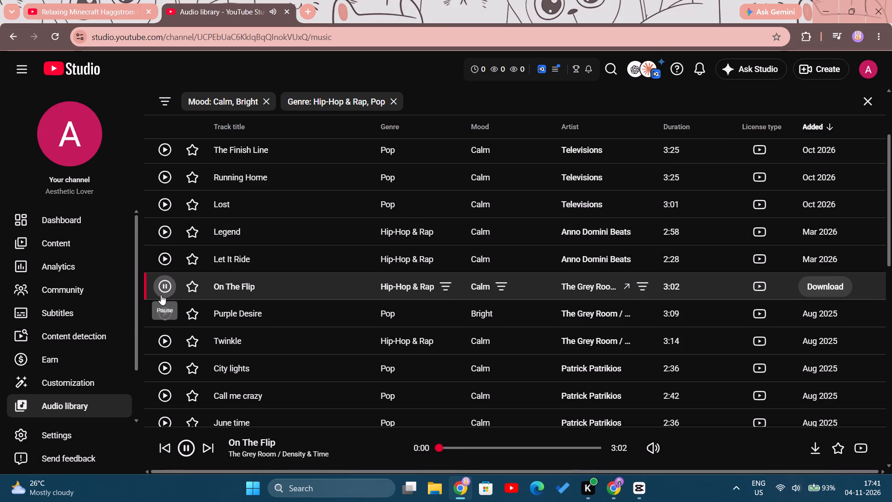
left_click(464, 450)
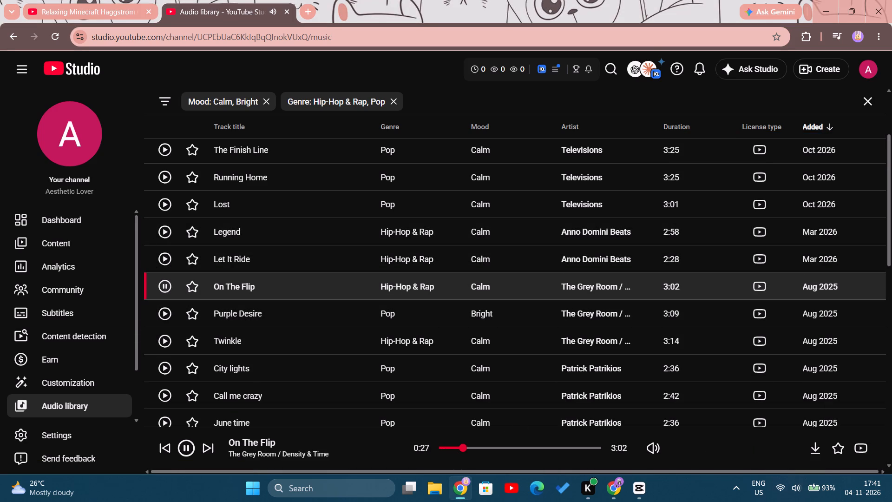
left_click(499, 449)
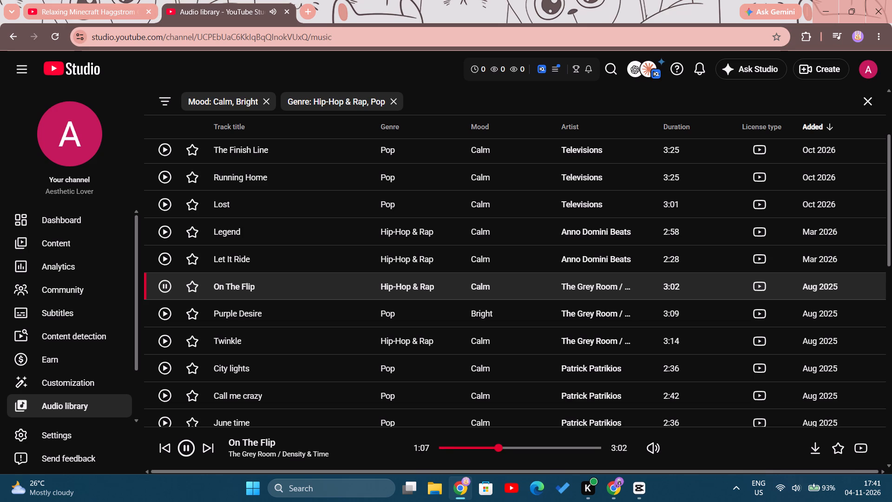
left_click(534, 450)
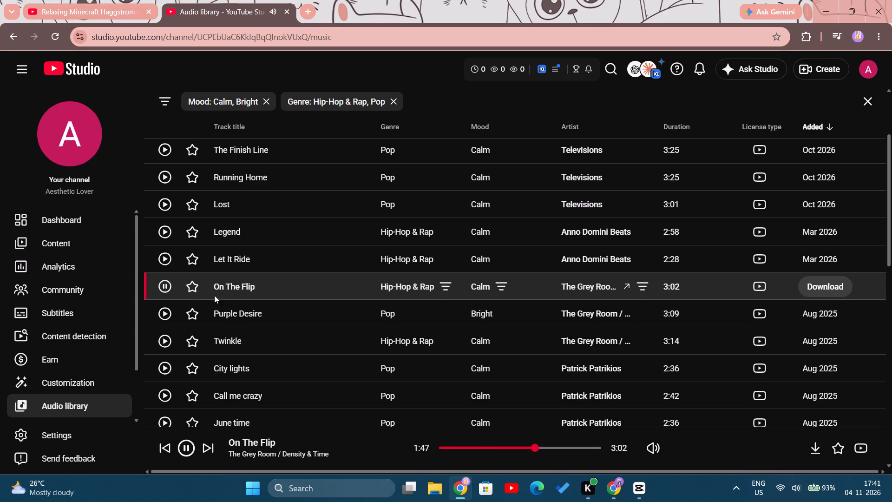
Download the track On The Flip from the audio library.
left_click(807, 286)
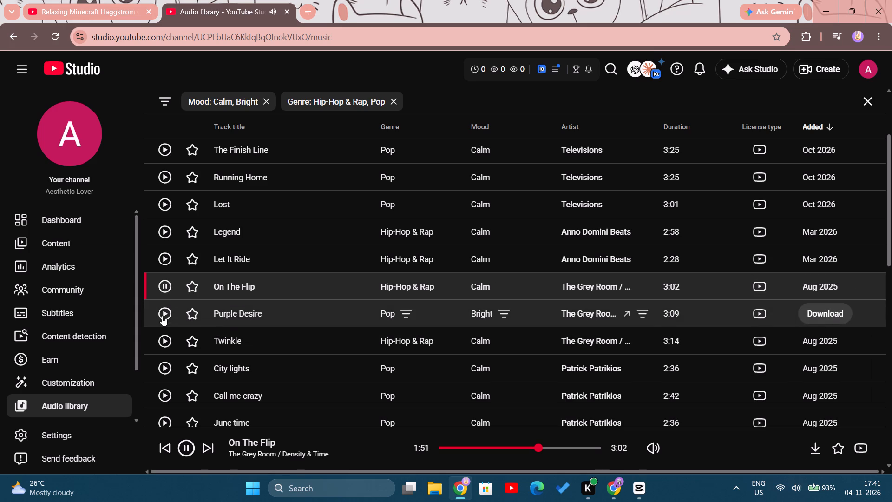
Audition the tracks Purple Desire, Twinkle, City lights, Call me crazy and June time, skipping ahead within the last two.
left_click(162, 316)
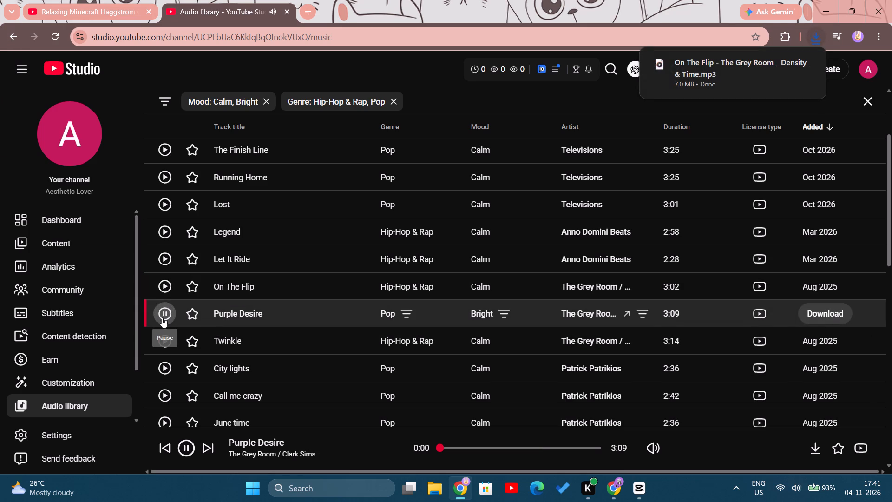
left_click(167, 339)
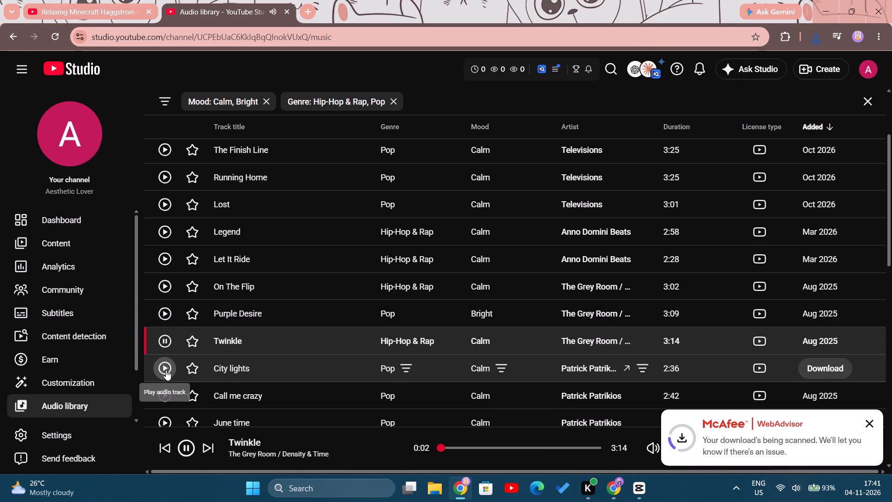
left_click(165, 370)
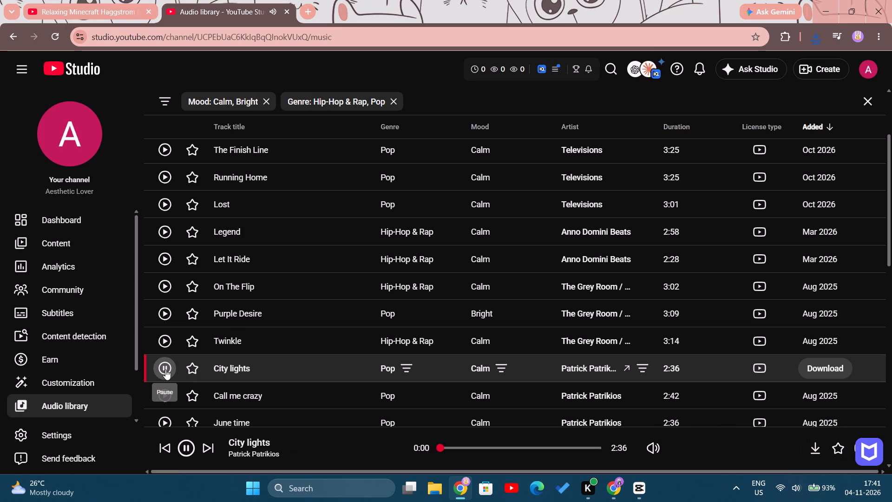
scroll(165, 370, "down", 1)
left_click(162, 337)
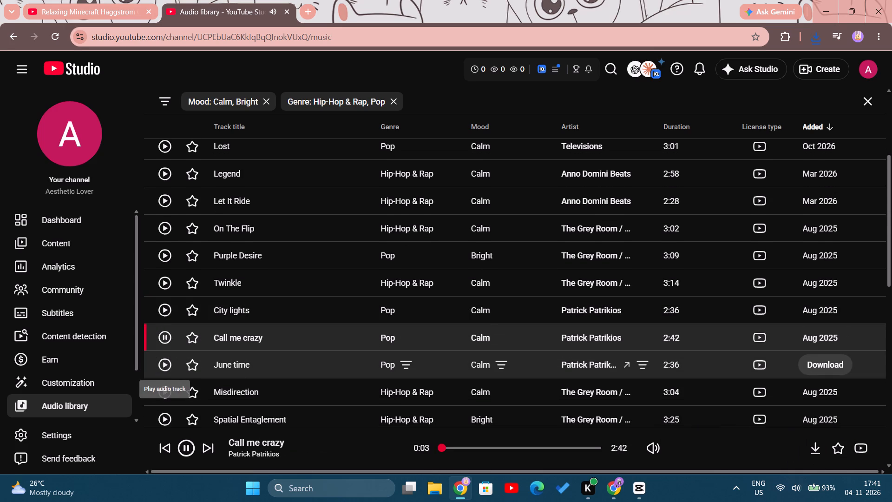
left_click(464, 452)
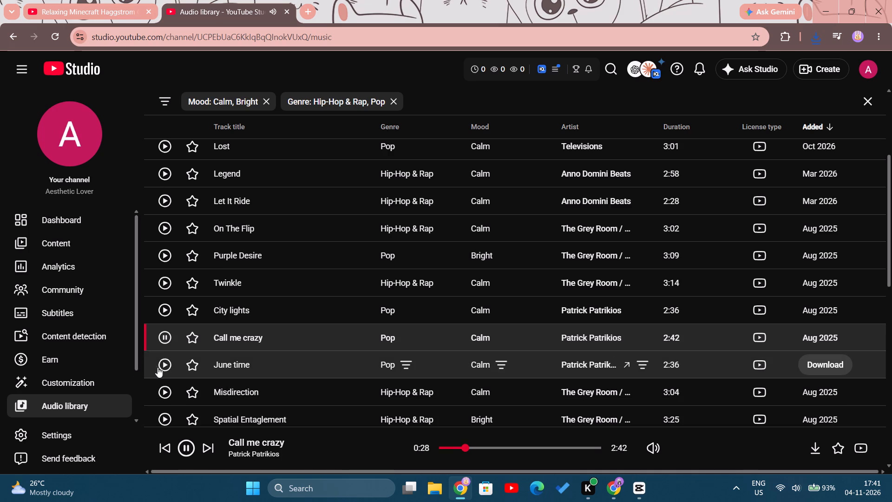
left_click(163, 367)
scroll(291, 323, "down", 2)
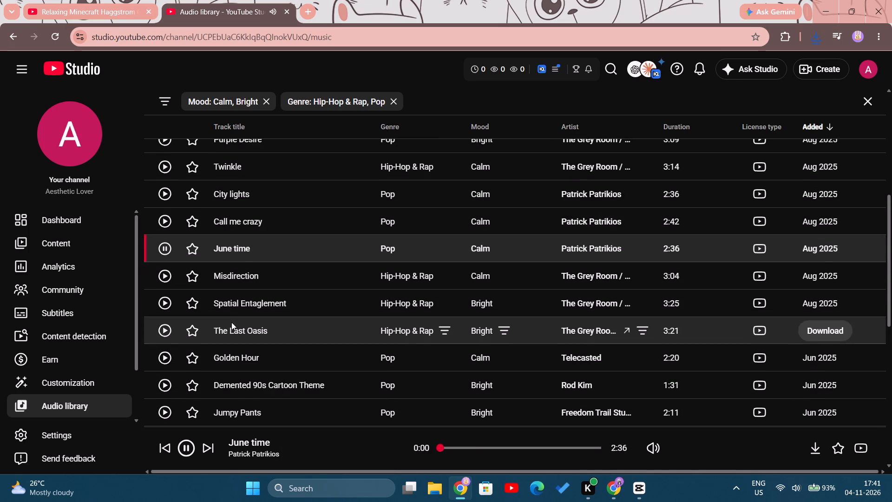
left_click(467, 453)
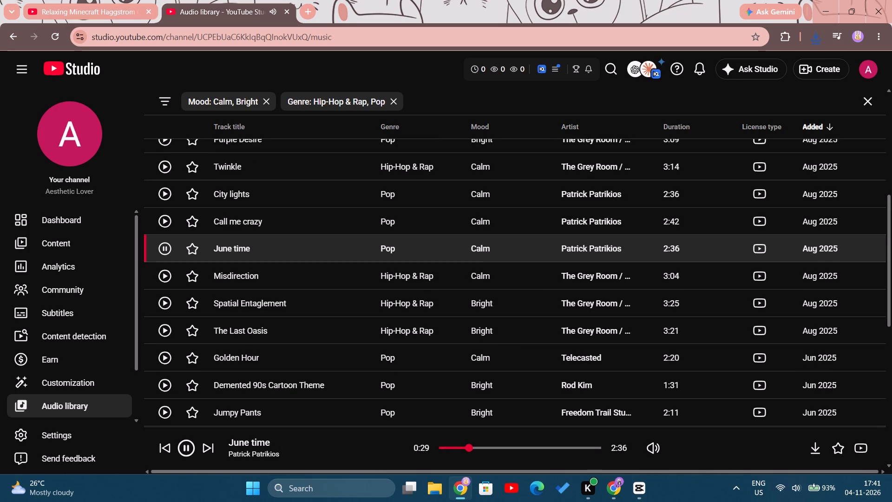
left_click(520, 449)
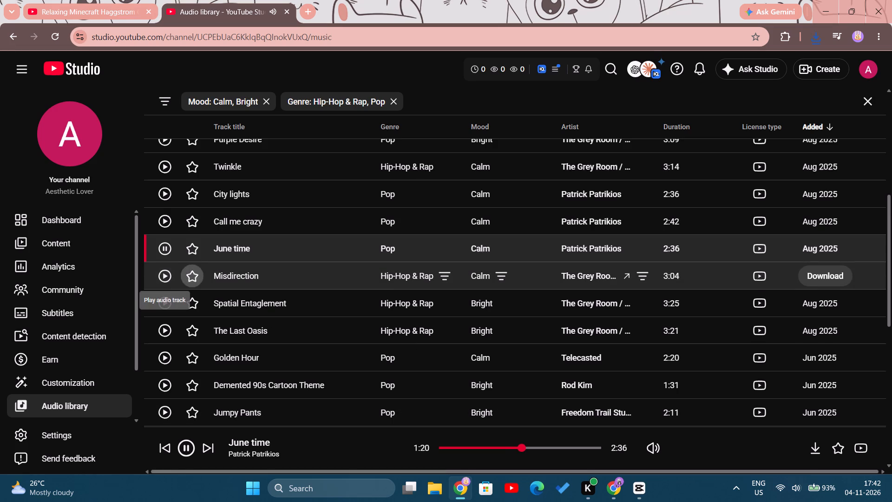
Audition Misdirection, Spatial Entaglement, Golden Hour, Demented 90s Cartoon Theme, Jumpy Pants, Cocktail Lounge and Cosy.
left_click(159, 280)
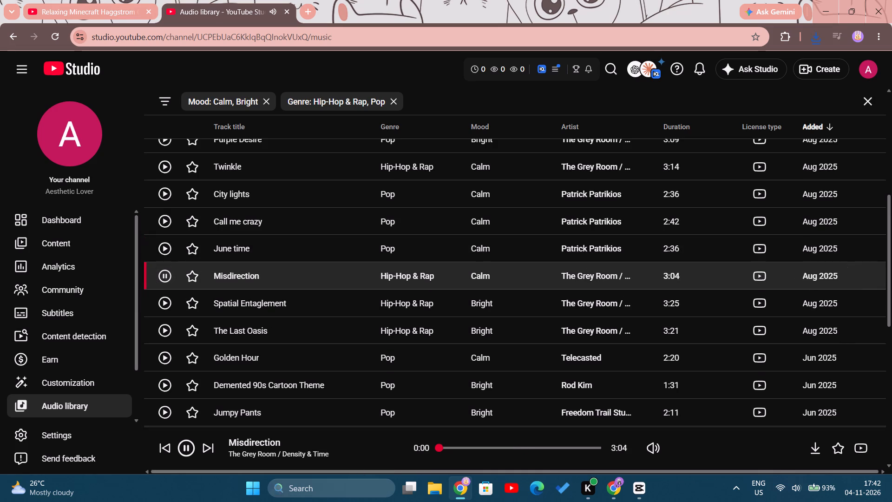
left_click(170, 302)
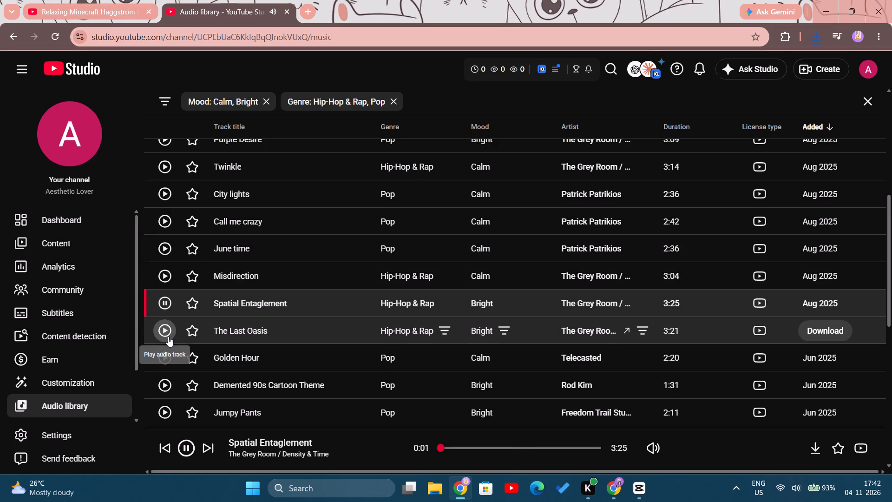
left_click(166, 355)
scroll(289, 289, "down", 1)
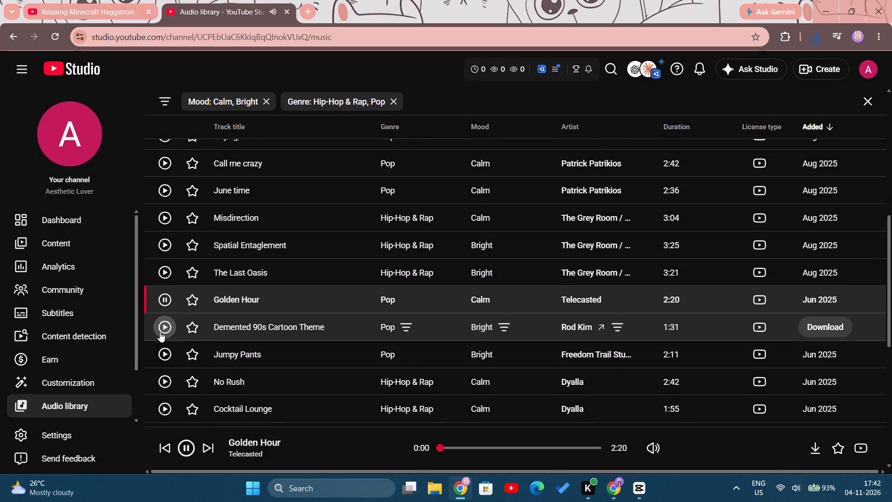
left_click(160, 332)
scroll(233, 289, "down", 2)
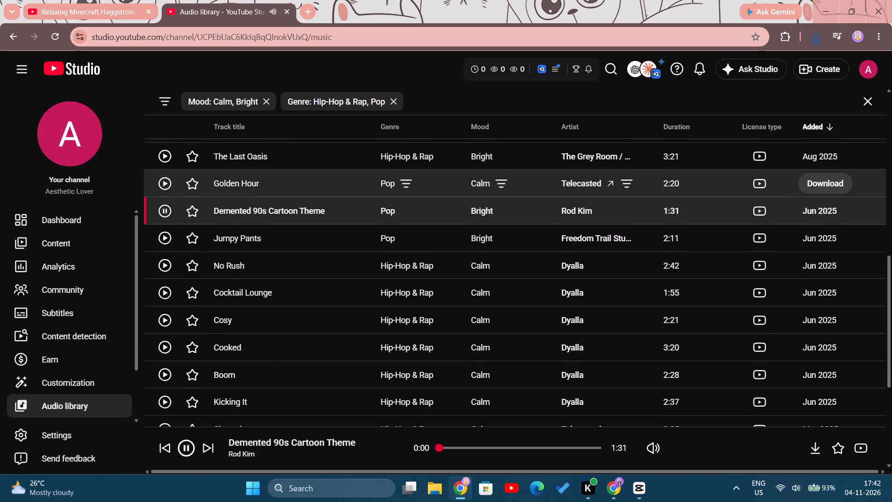
left_click(166, 241)
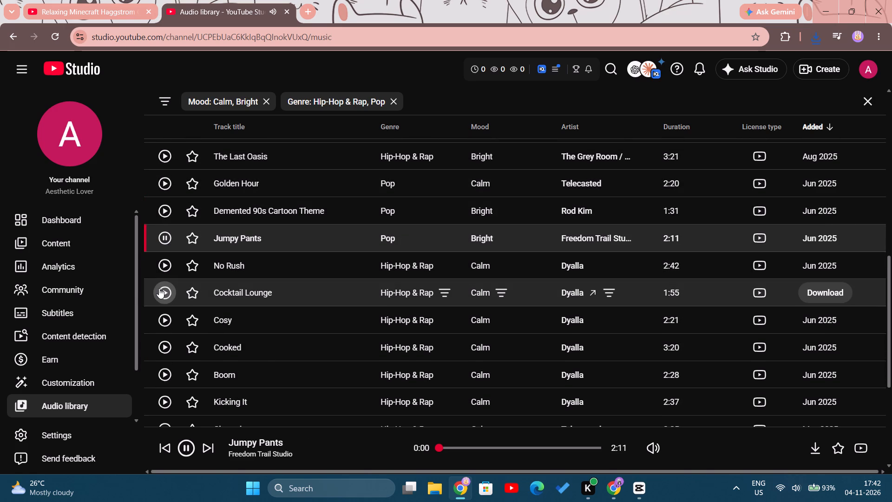
left_click(158, 289)
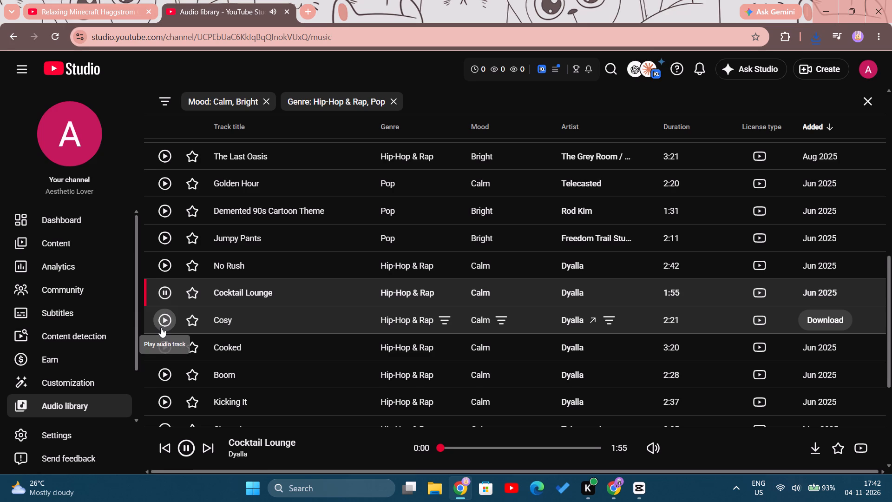
left_click(161, 327)
Audition Cooked, Boom, Apollo, You'll Find A Way and Flowers among the remaining tracks on this page.
scroll(162, 321, "down", 1)
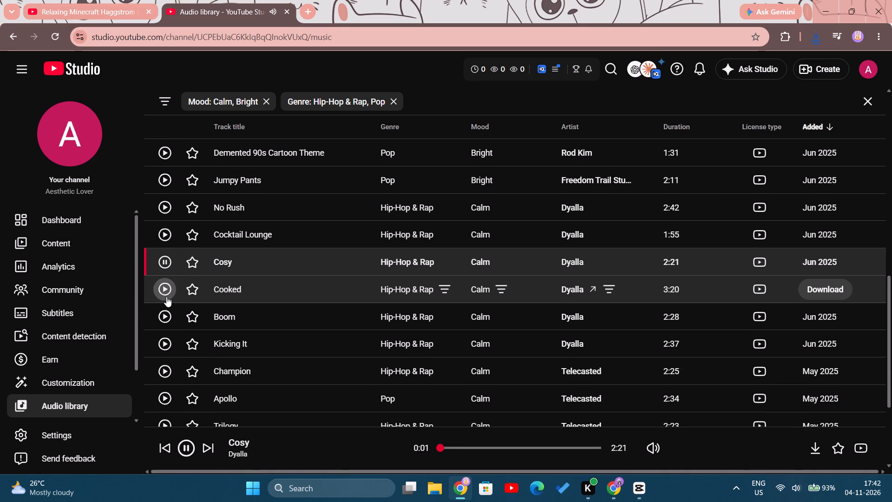
left_click(166, 297)
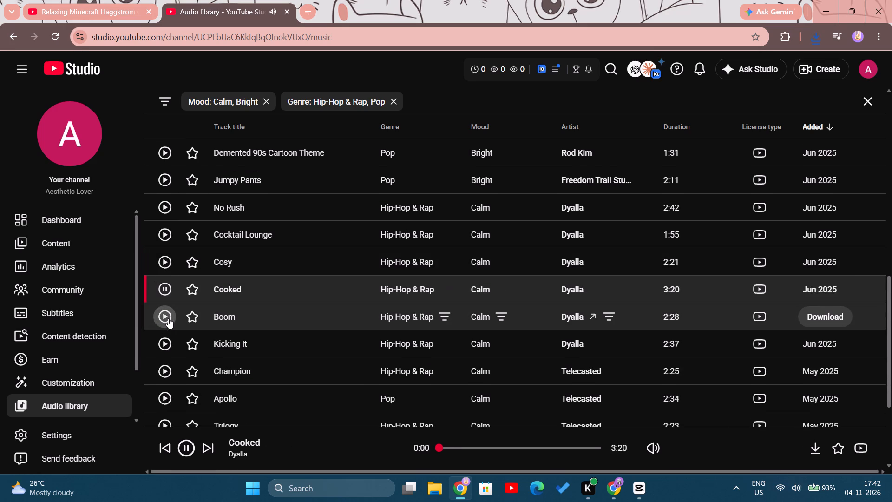
left_click(164, 320)
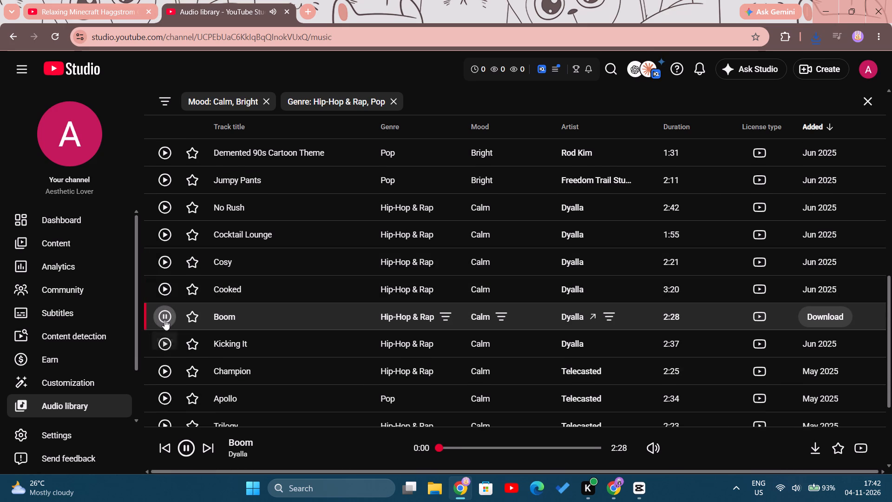
left_click(162, 403)
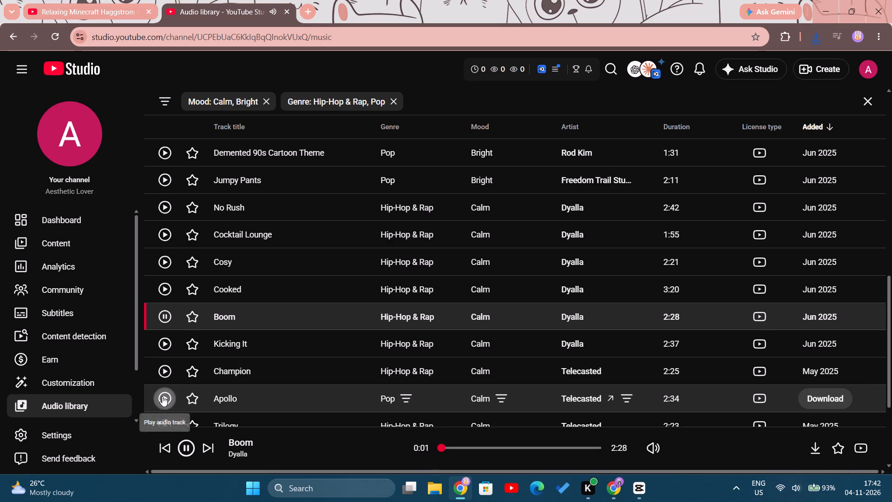
scroll(183, 356, "down", 2)
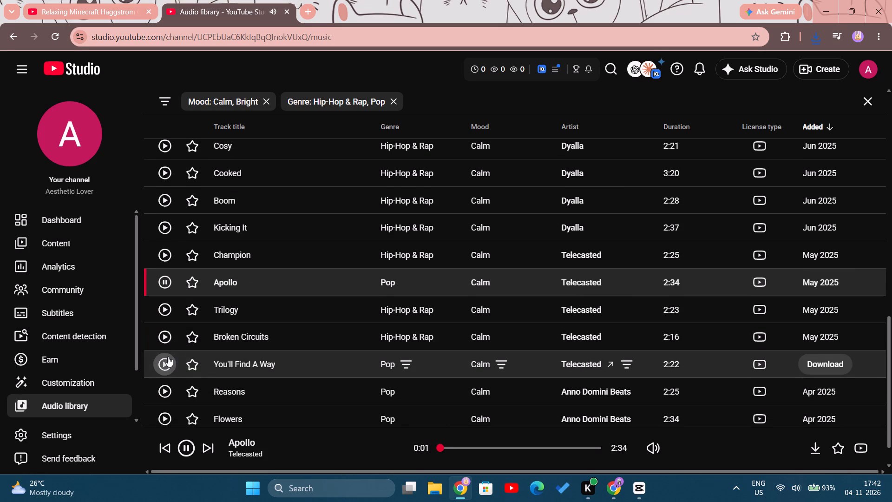
left_click(168, 357)
scroll(169, 355, "down", 2)
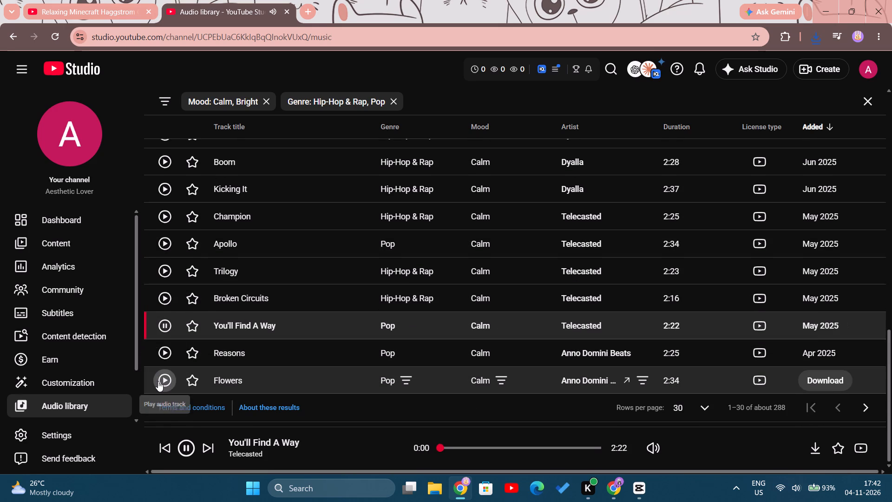
left_click(158, 381)
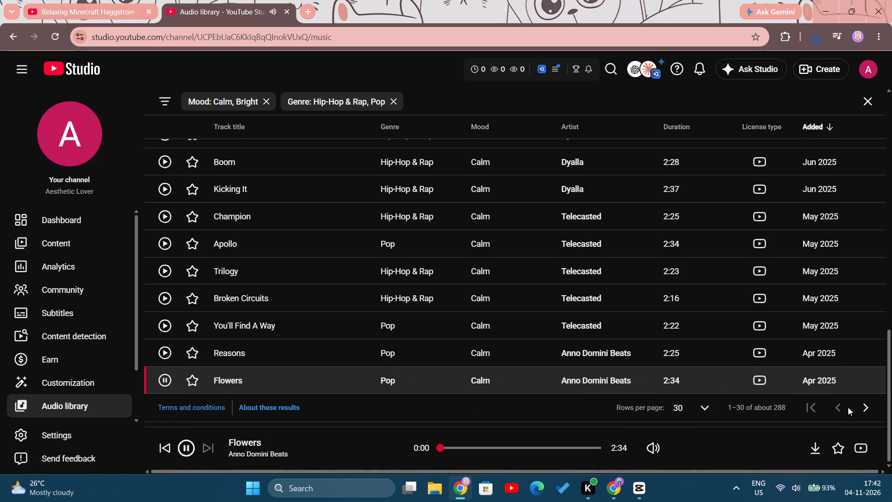
Go to the next page of filtered tracks and audition Faint and Racing Trains.
left_click(860, 410)
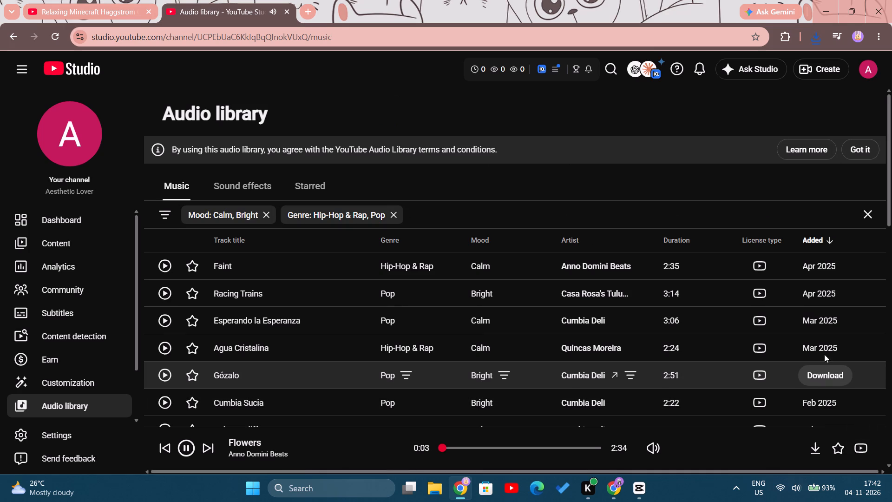
left_click(161, 264)
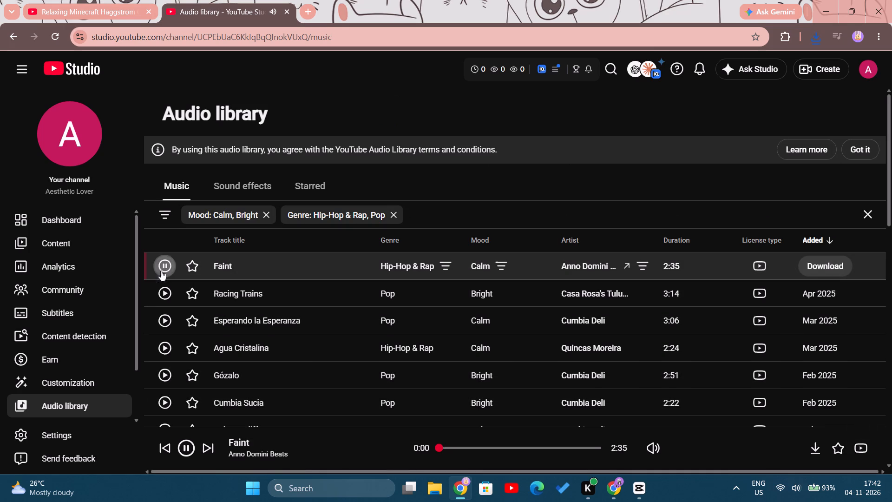
left_click(166, 292)
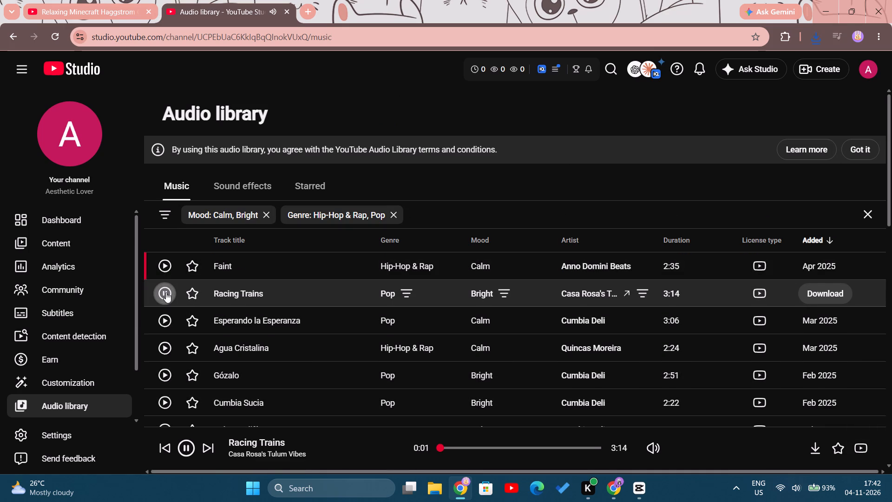
Search the music library for "kawaii" and remove the genre and mood filters.
left_click(516, 215)
type("kawaii")
key("Return")
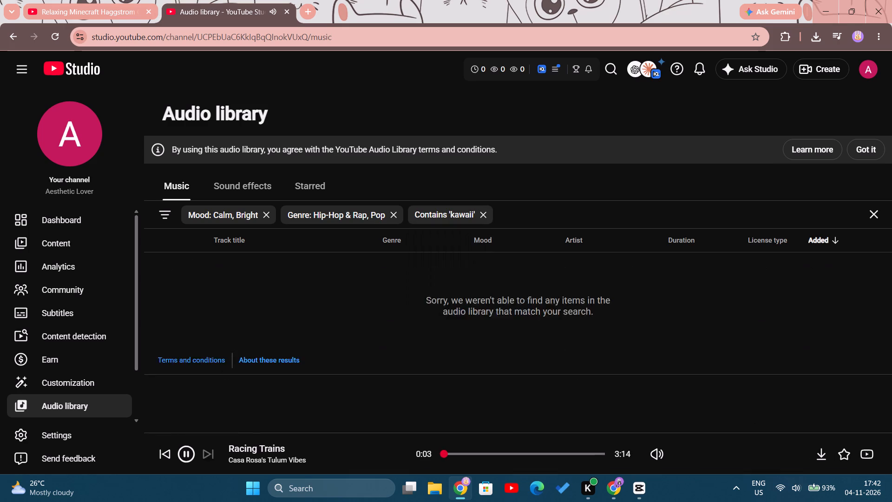
left_click(394, 215)
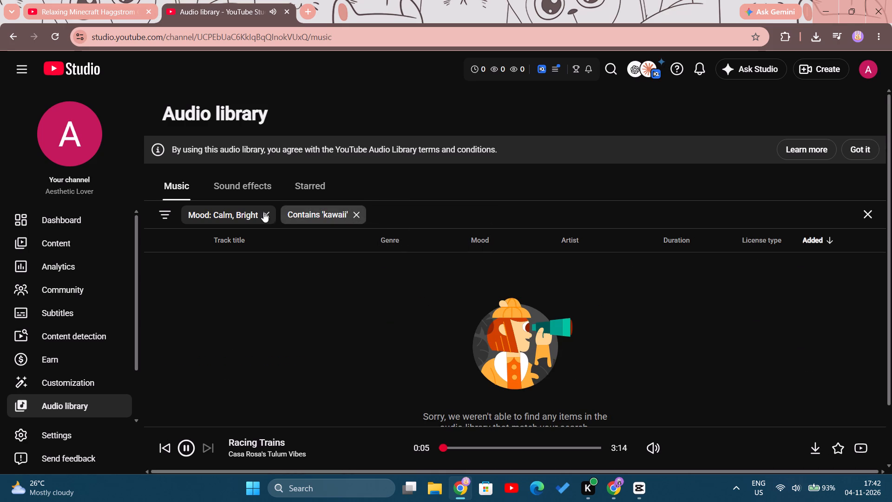
left_click(263, 213)
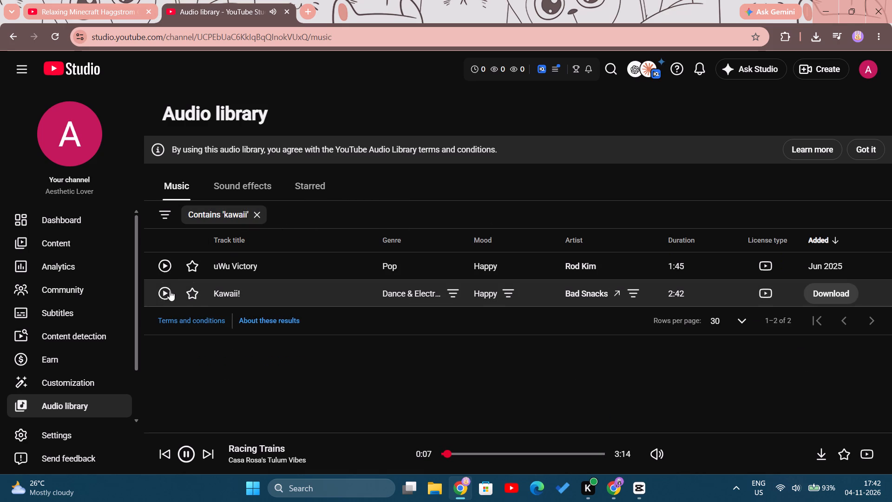
Audition Kawaii! and uWu Victory, sampling several points of each track.
left_click(162, 295)
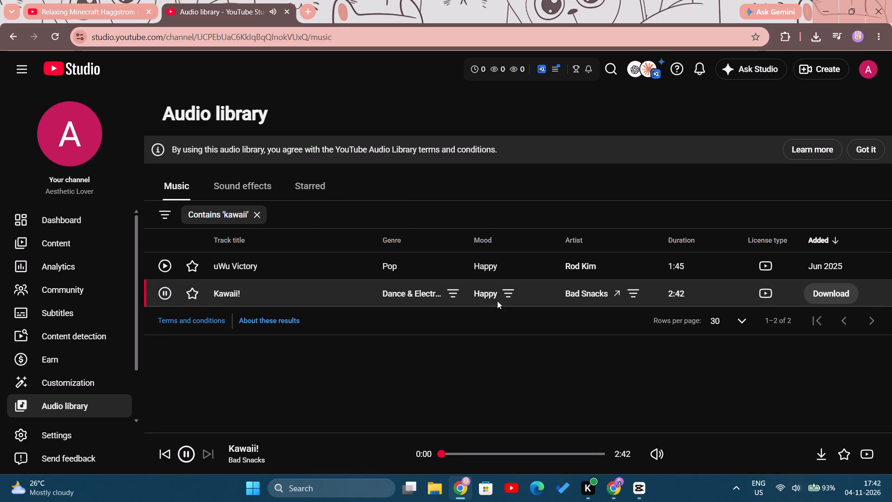
left_click(462, 454)
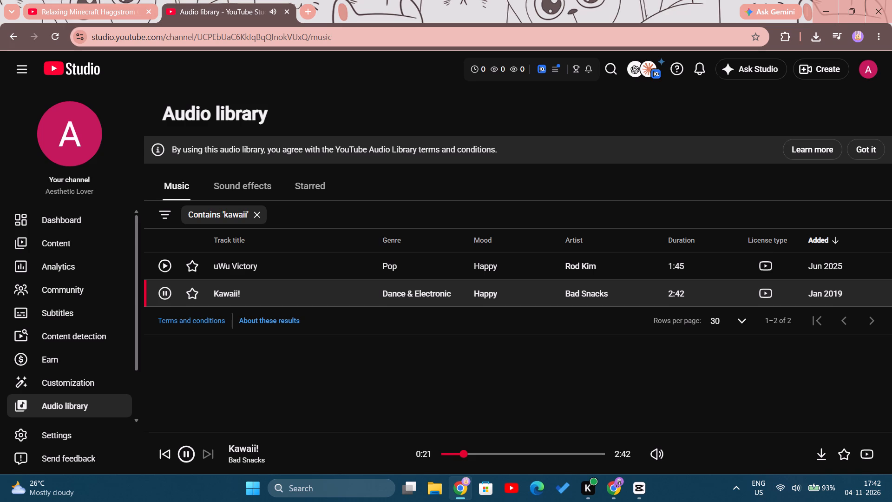
left_click(496, 455)
left_click(531, 455)
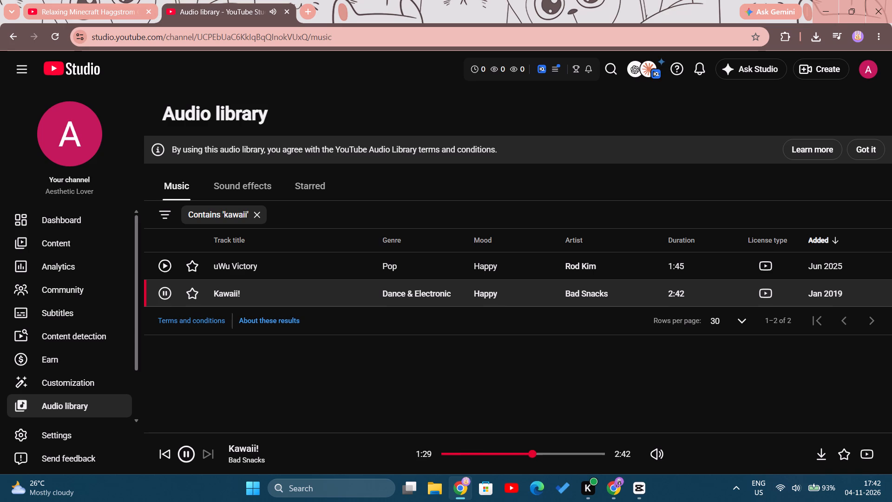
left_click(566, 456)
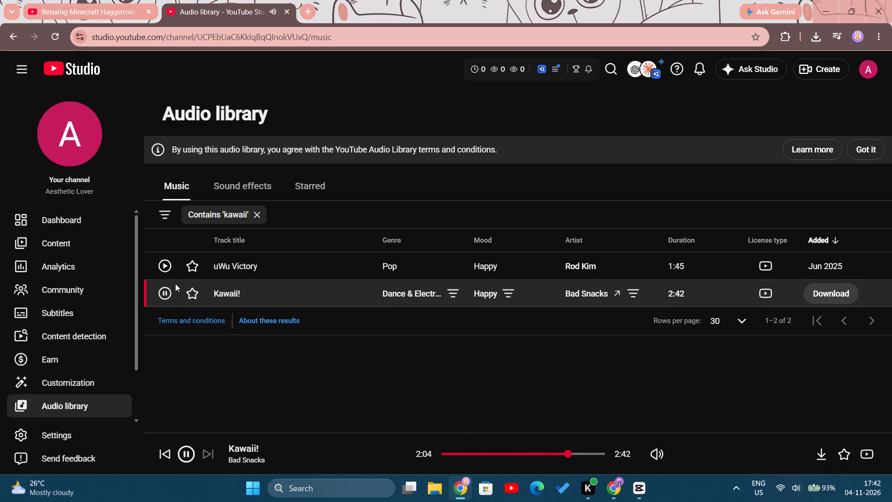
left_click(169, 272)
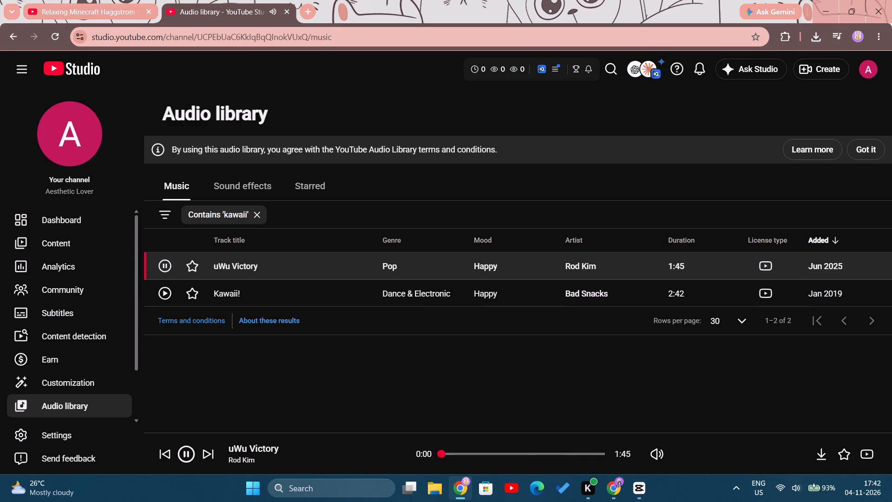
left_click(467, 455)
left_click(510, 456)
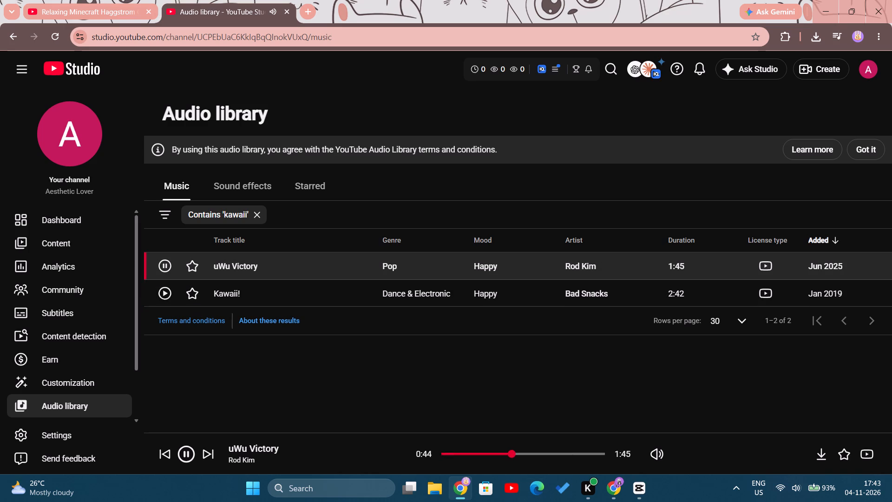
Compare uWu Victory with Kawaii! once more, sampling several points of Kawaii!, and download Kawaii! by Bad Snacks.
left_click(491, 458)
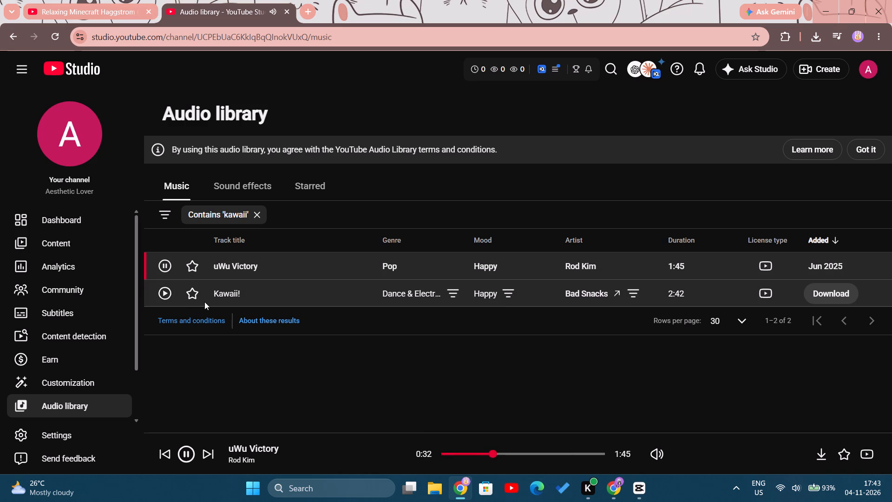
left_click(168, 299)
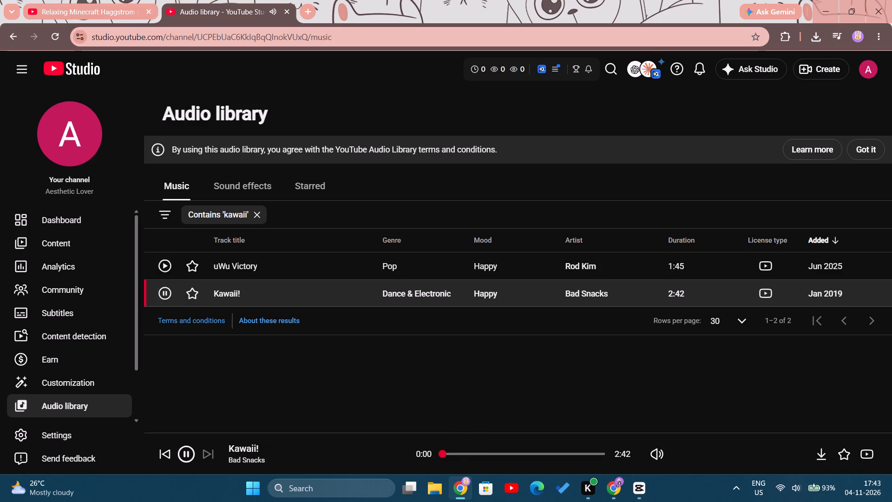
left_click(459, 457)
left_click(492, 454)
left_click(530, 456)
left_click(573, 458)
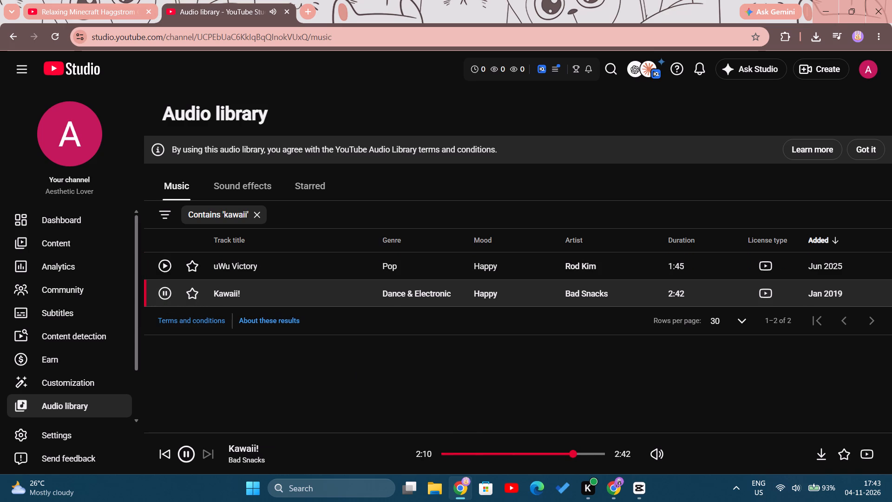
left_click(597, 454)
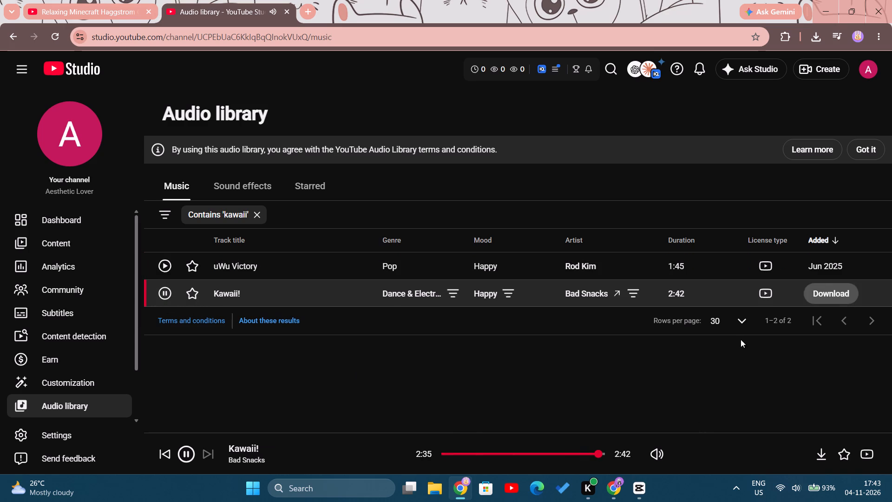
left_click(833, 297)
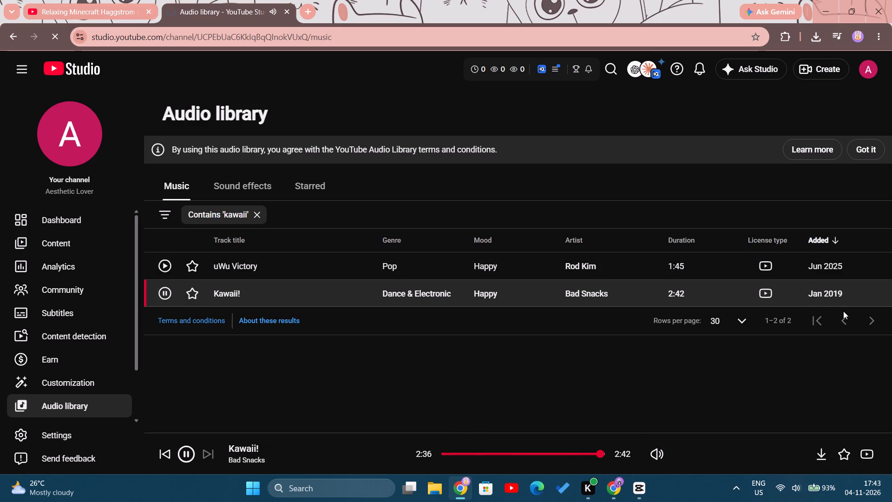
Remove the "kawaii" search filter and filter the music library by the Children's genre.
left_click(260, 212)
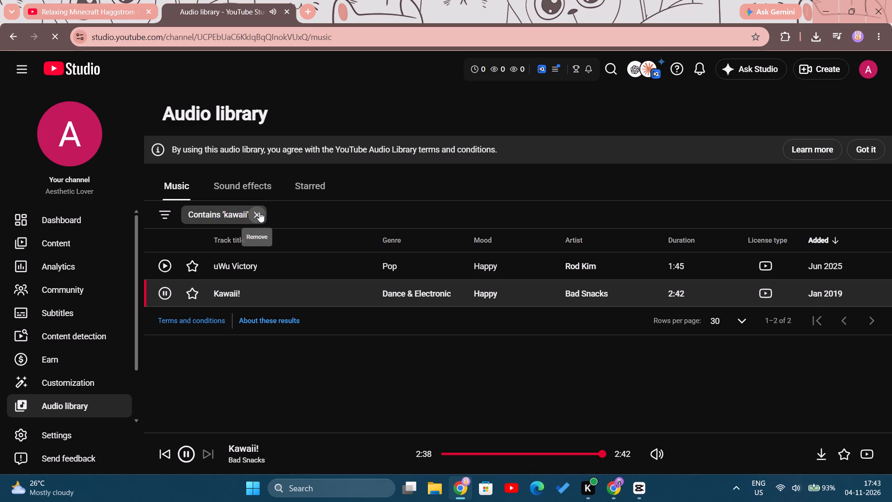
left_click(257, 214)
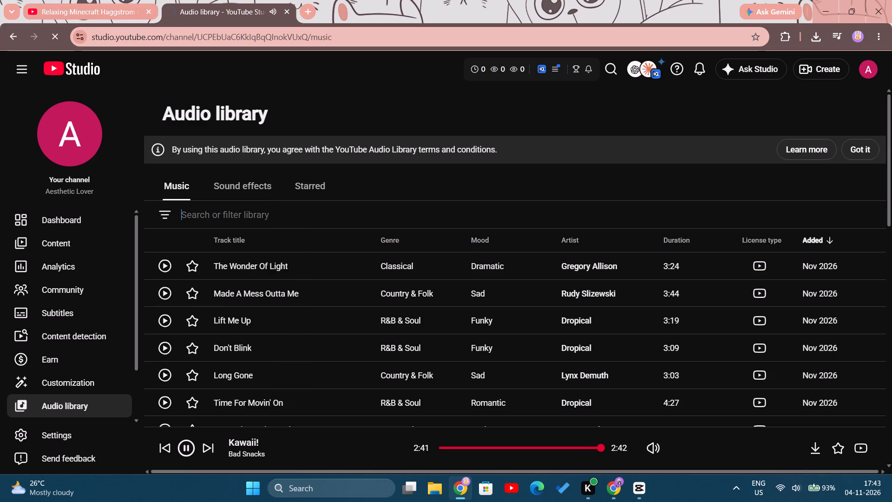
left_click(222, 289)
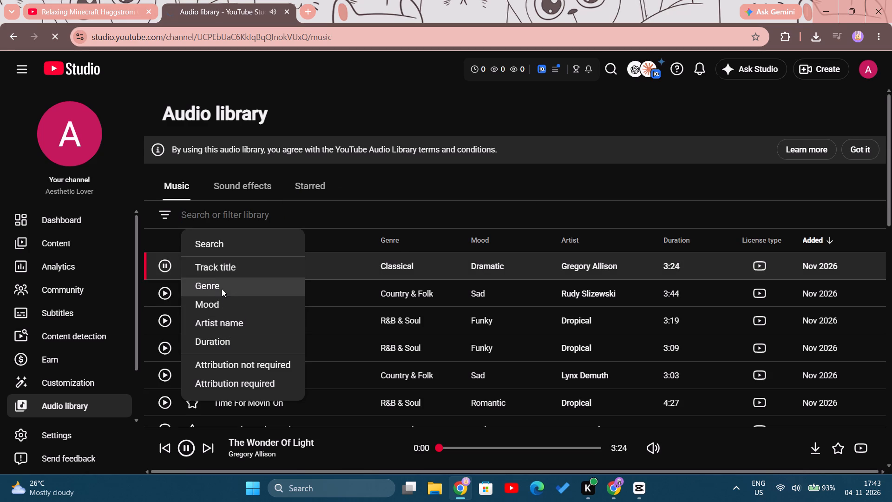
scroll(220, 329, "down", 12)
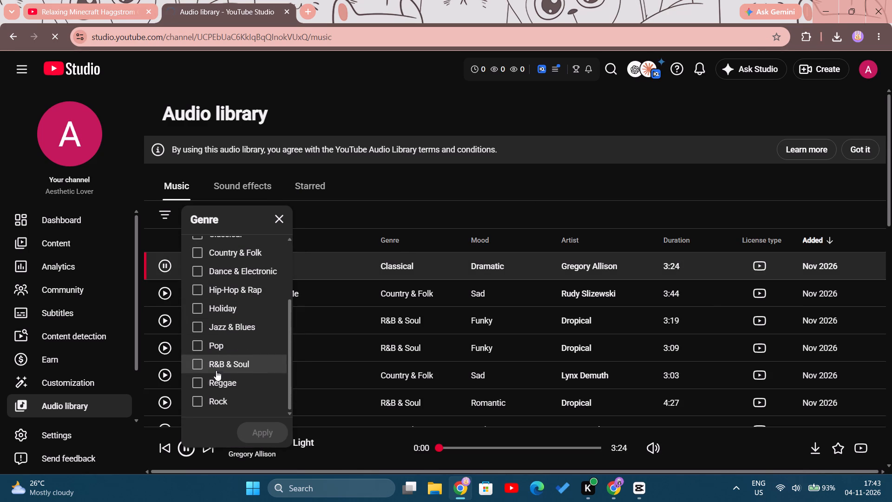
scroll(216, 372, "up", 5)
left_click(220, 288)
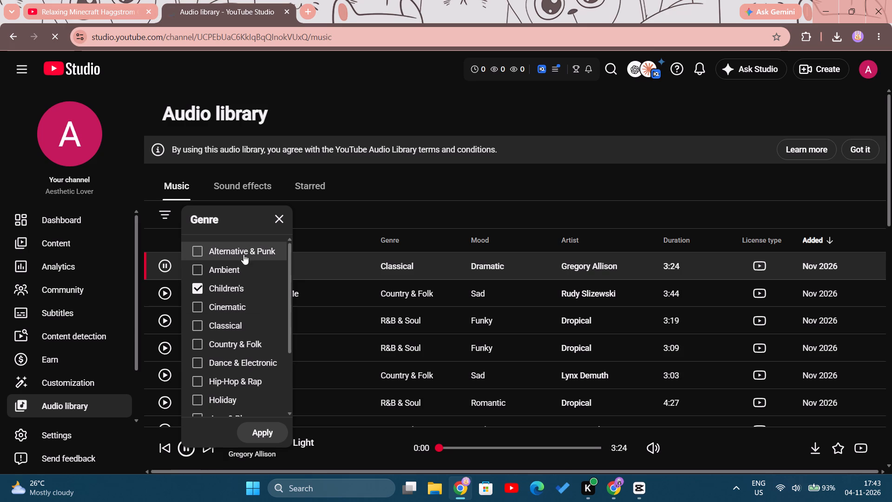
left_click(261, 431)
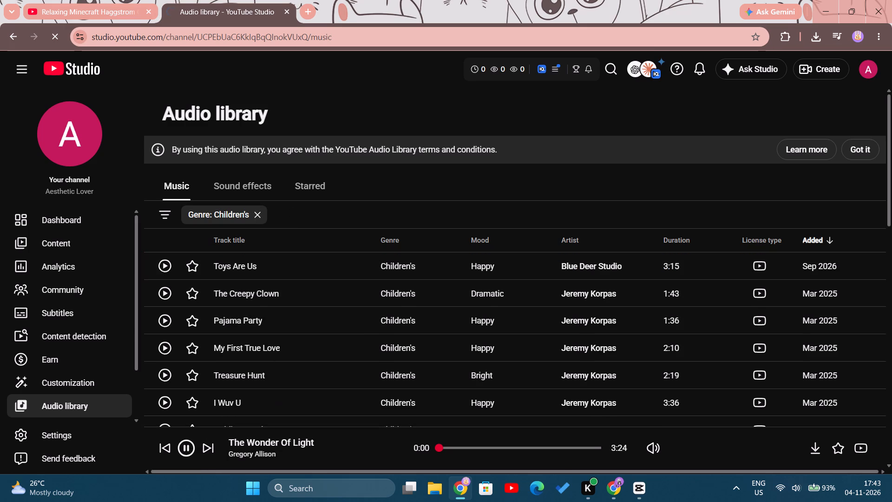
Add a mood filter for Calm and Bright to the Children's tracks.
left_click(291, 212)
left_click(293, 292)
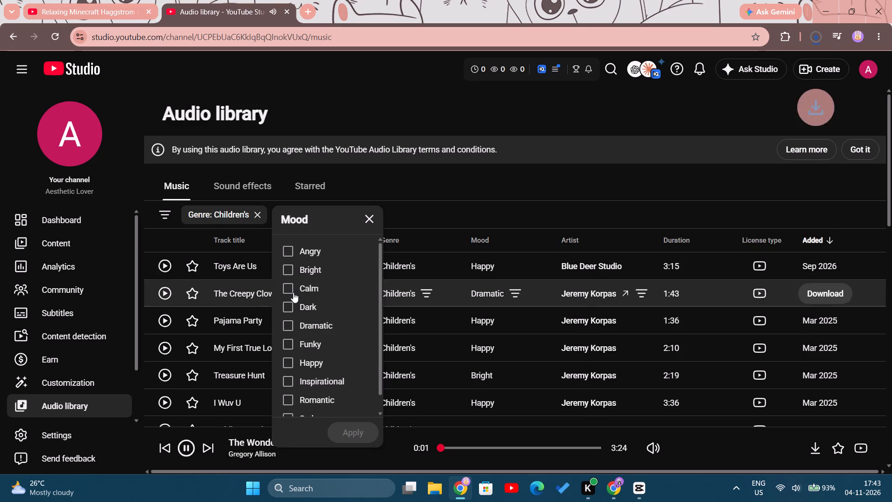
left_click(294, 293)
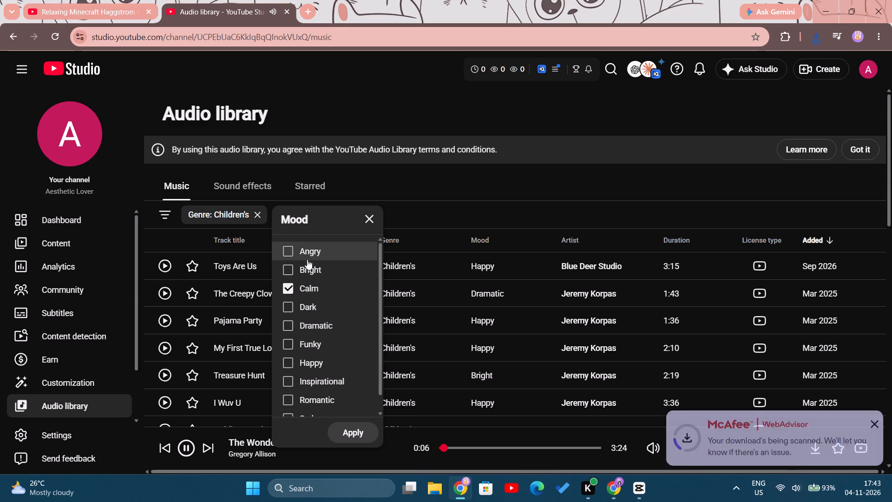
Include Bright alongside Calm in the mood filter for the Children's tracks and apply it.
left_click(306, 268)
left_click(291, 270)
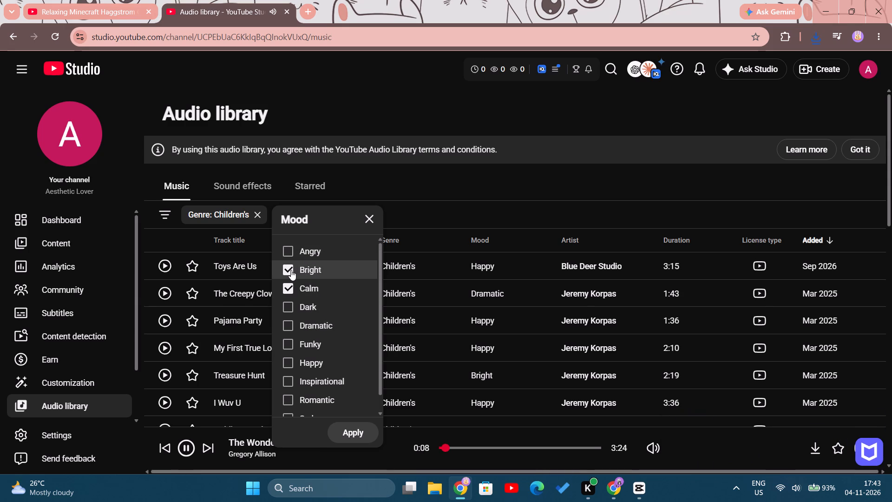
left_click(291, 270)
scroll(301, 270, "down", 4)
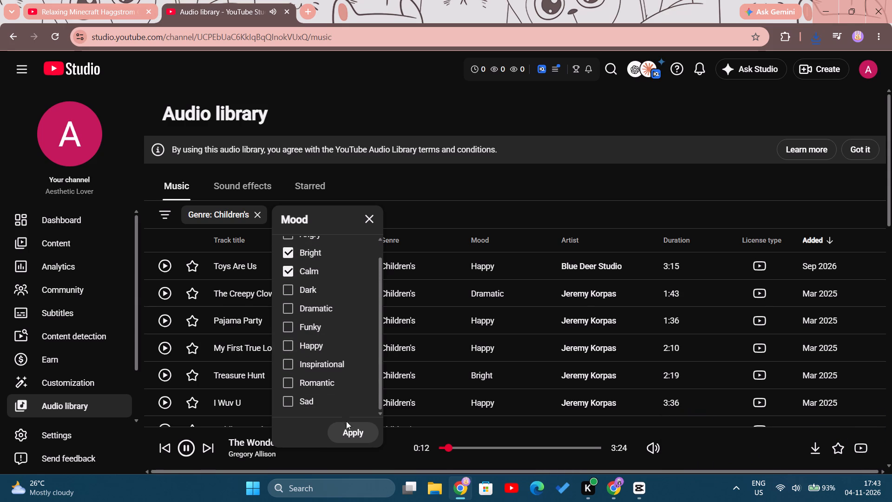
left_click(348, 437)
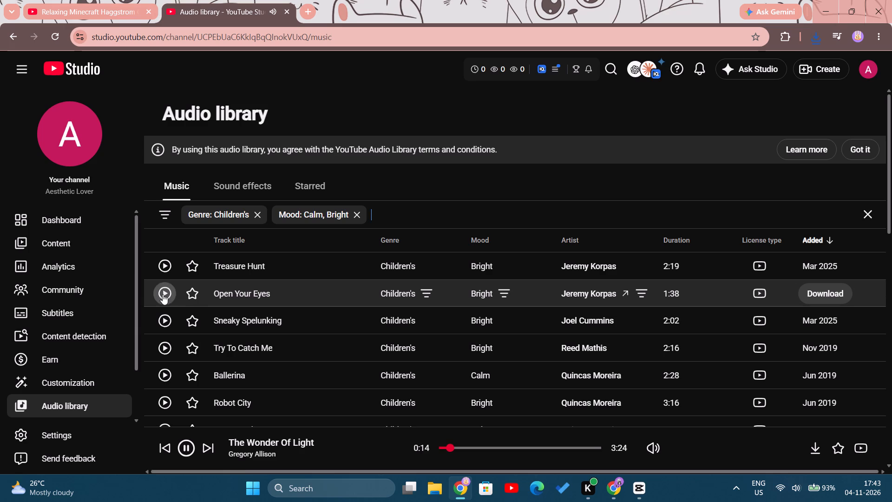
Audition Open Your Eyes by Jeremy Korpas and Ballerina by Quincas Moreira from the filtered tracks.
left_click(163, 294)
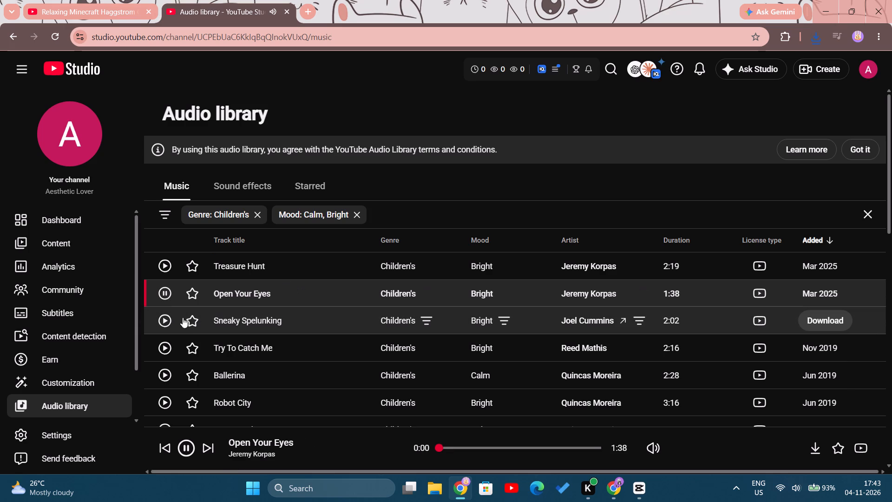
scroll(163, 341, "down", 1)
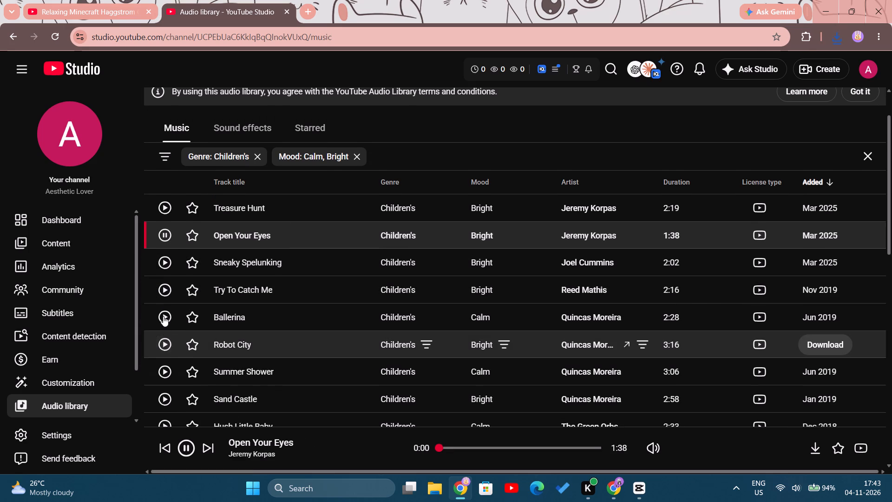
left_click(163, 310)
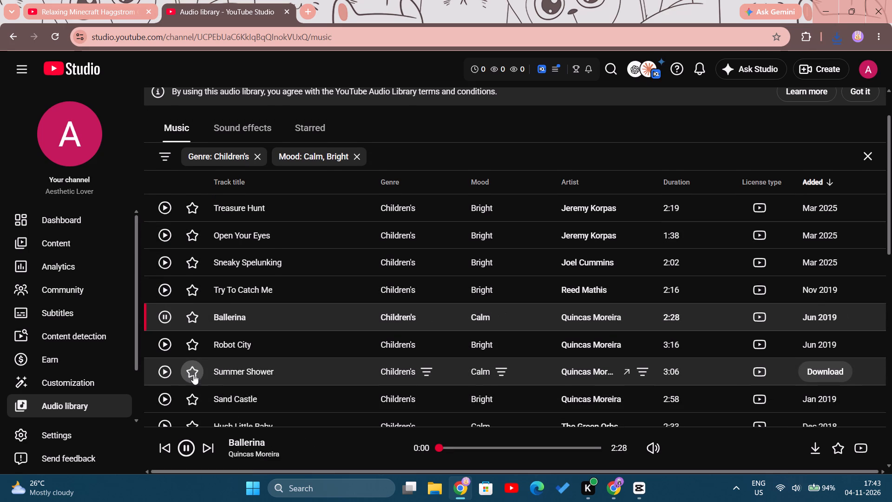
Check the computer's Wi-Fi connection in the list of available networks.
left_click(784, 490)
left_click(739, 284)
left_click(739, 273)
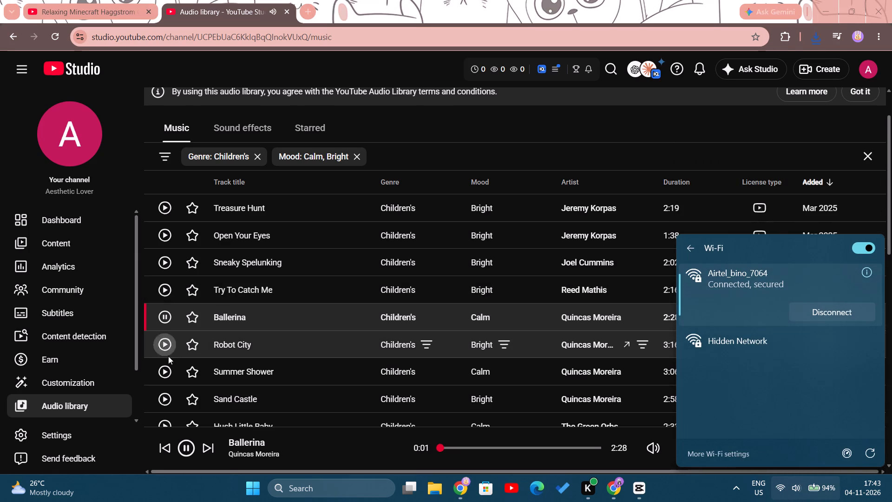
Audition Robot City by Quincas Moreira and Hush Little Baby by The Green Orbs, and browse the remaining Children's tracks.
left_click(159, 348)
scroll(262, 329, "down", 2)
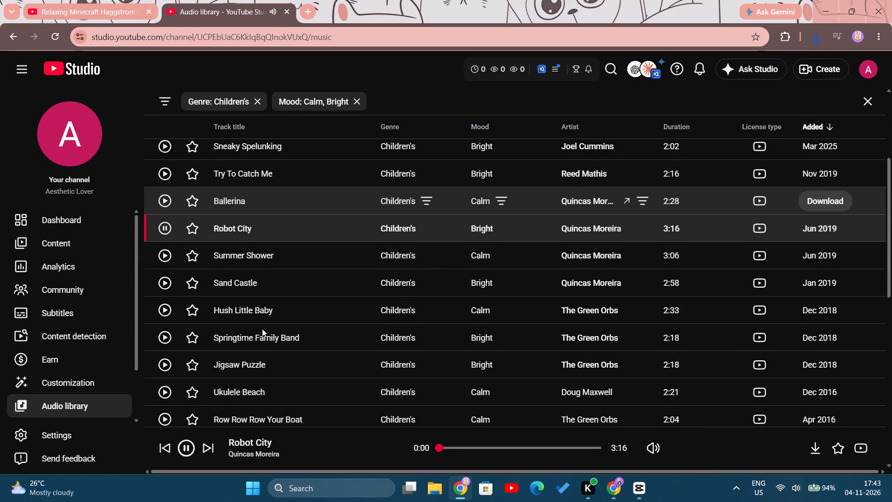
left_click(163, 310)
scroll(184, 324, "down", 2)
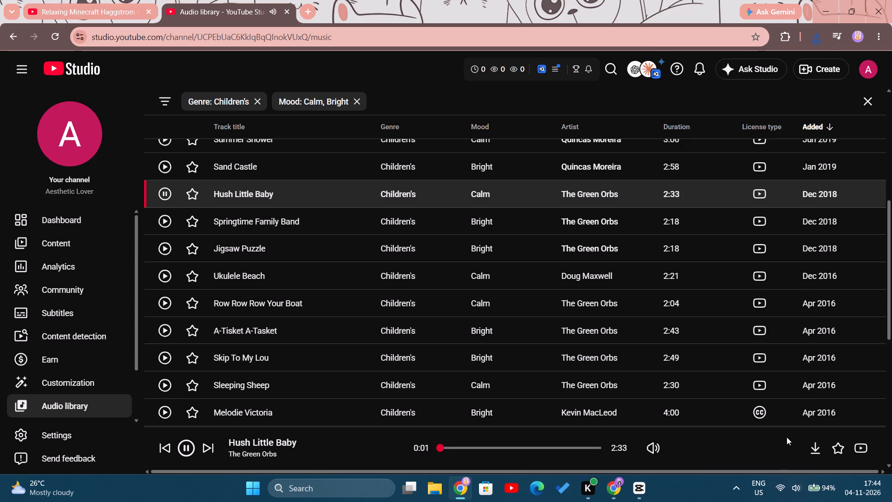
Audition Hush Little Baby, Skip To My Lou and Rock-a-bye Baby among the calm and bright Children's tracks.
scroll(281, 309, "down", 1)
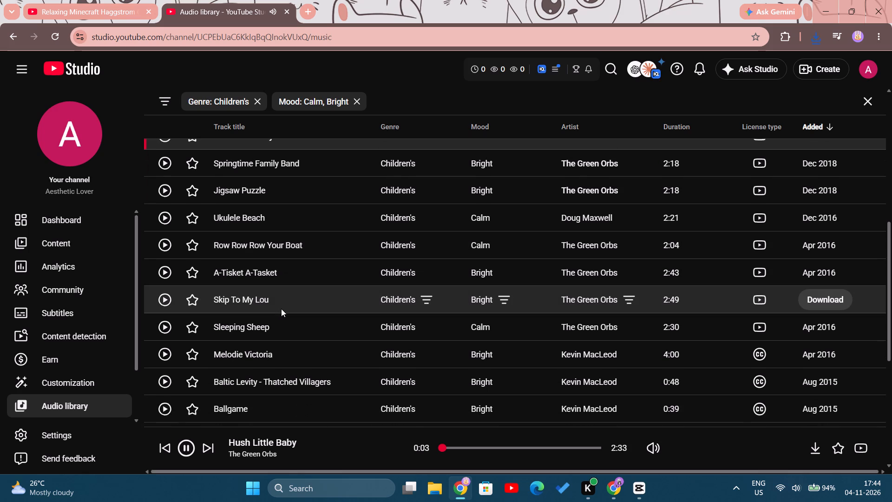
scroll(263, 264, "up", 1)
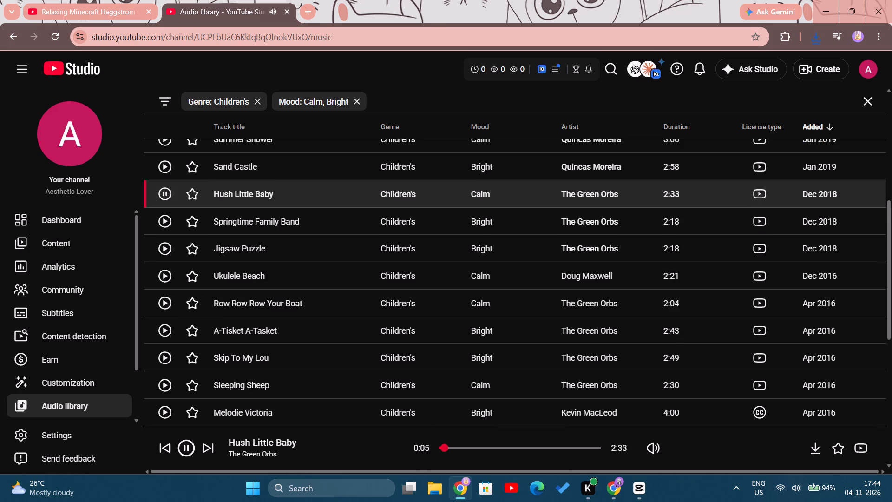
left_click(459, 453)
scroll(255, 332, "down", 1)
left_click(158, 301)
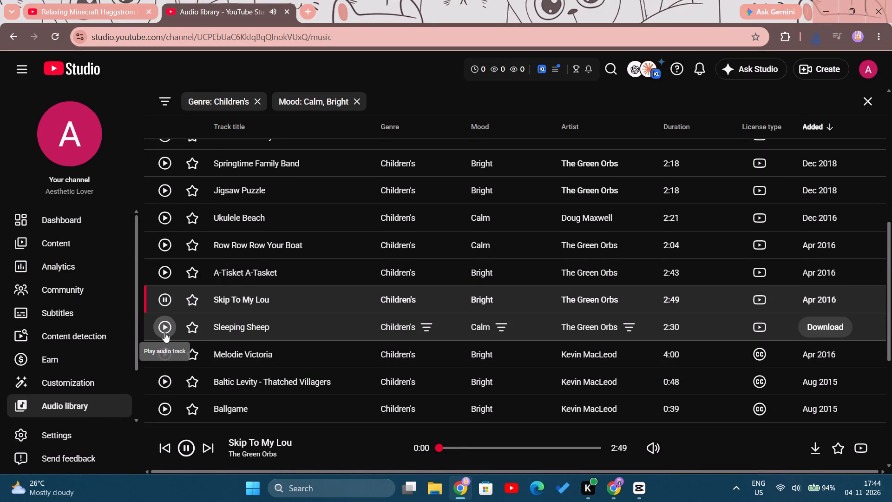
scroll(331, 368, "down", 2)
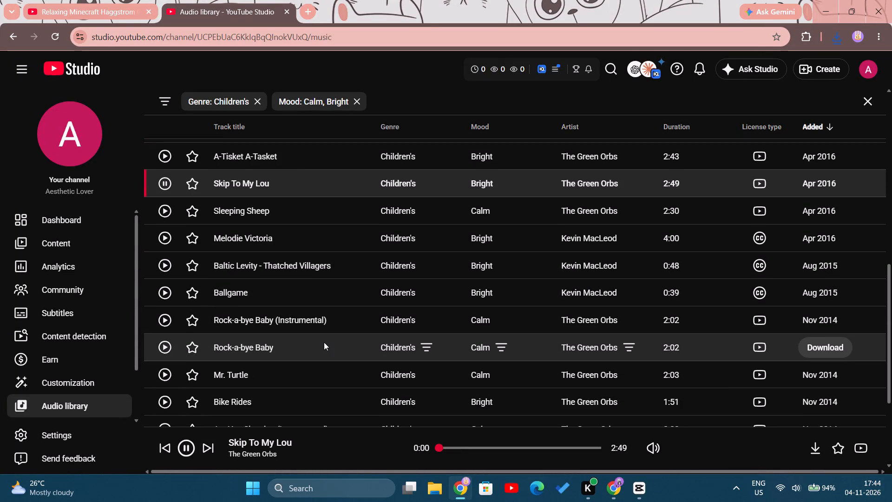
left_click(168, 350)
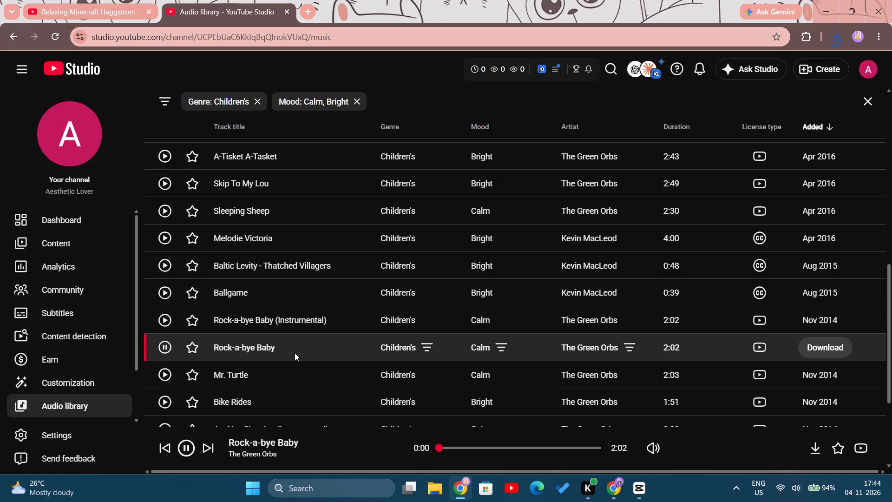
Sample several points of Rock-a-bye Baby, and start playing Mr. Turtle by The Green Orbs.
scroll(158, 376, "down", 2)
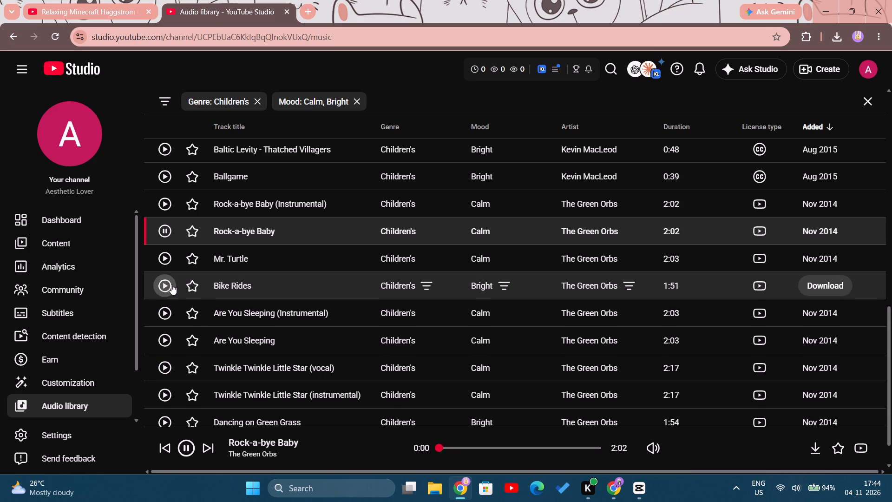
scroll(171, 284, "down", 1)
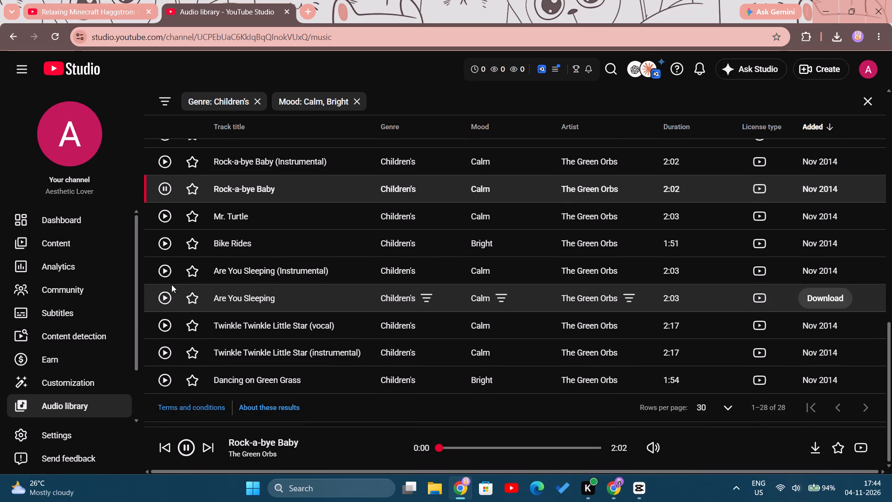
scroll(171, 284, "down", 1)
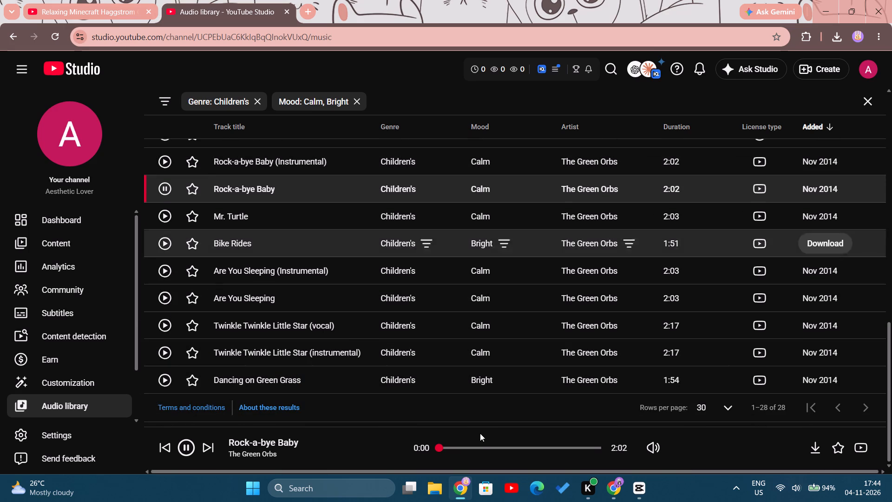
left_click(448, 447)
left_click(458, 450)
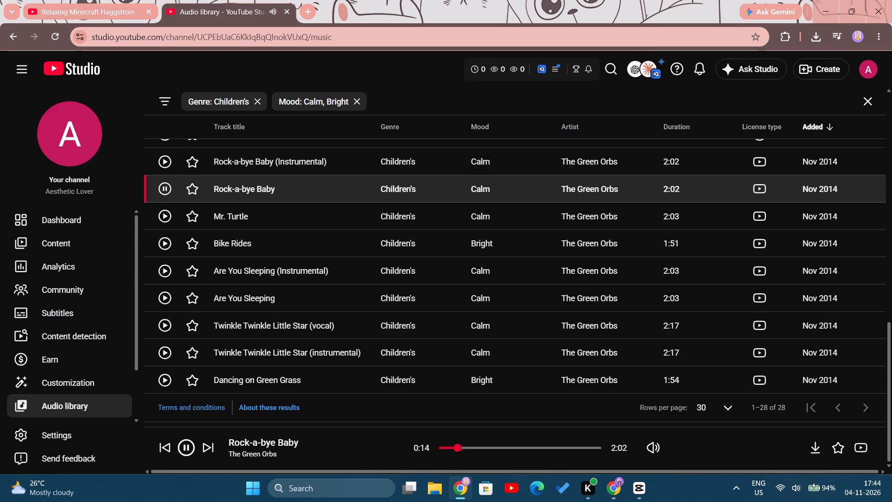
left_click(488, 446)
left_click(164, 218)
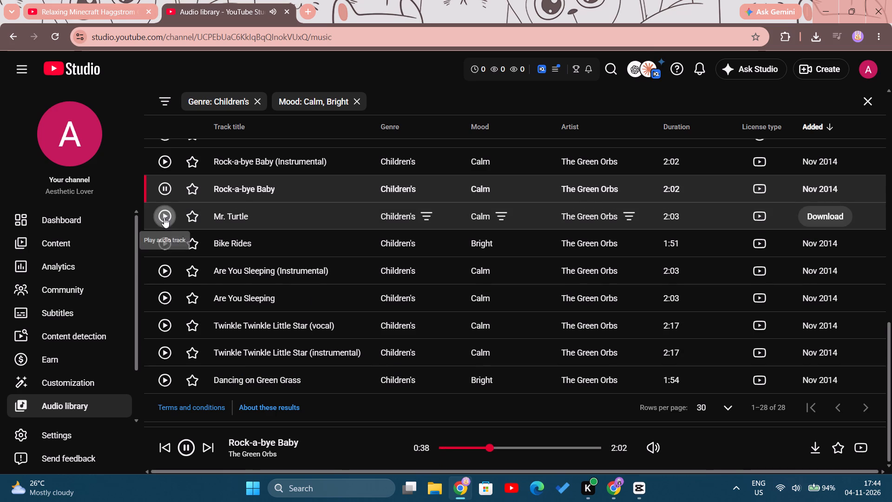
Set the mood filter for the Children's tracks to Bright and Happy.
scroll(249, 303, "up", 10)
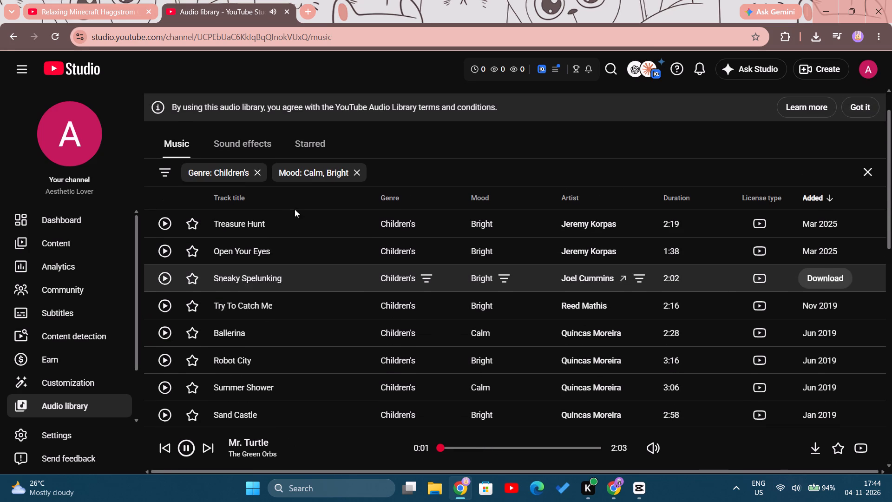
left_click(307, 176)
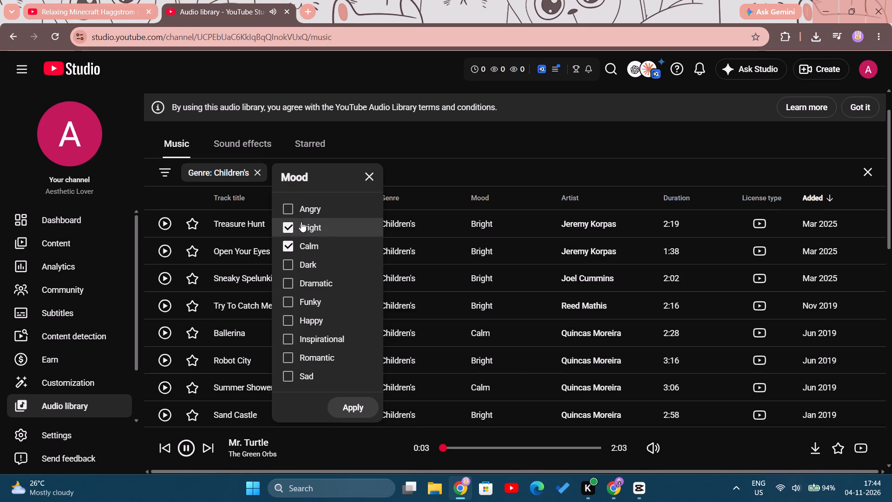
left_click(293, 244)
left_click(296, 320)
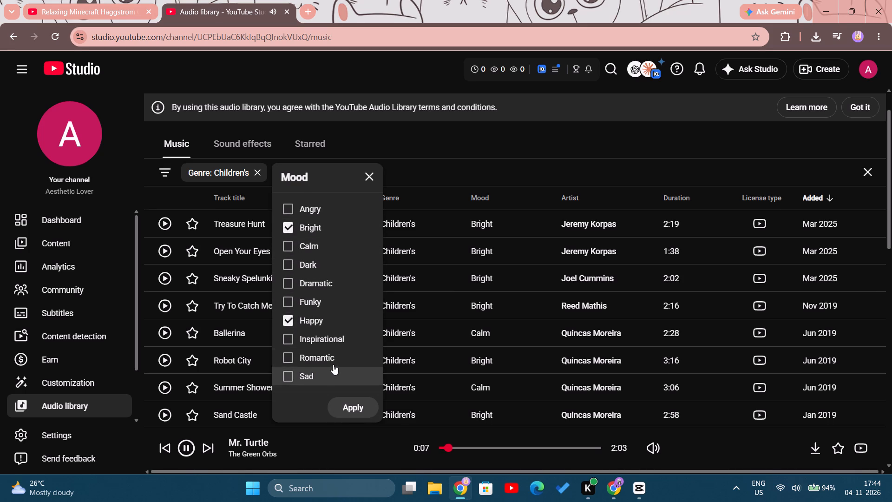
left_click(352, 405)
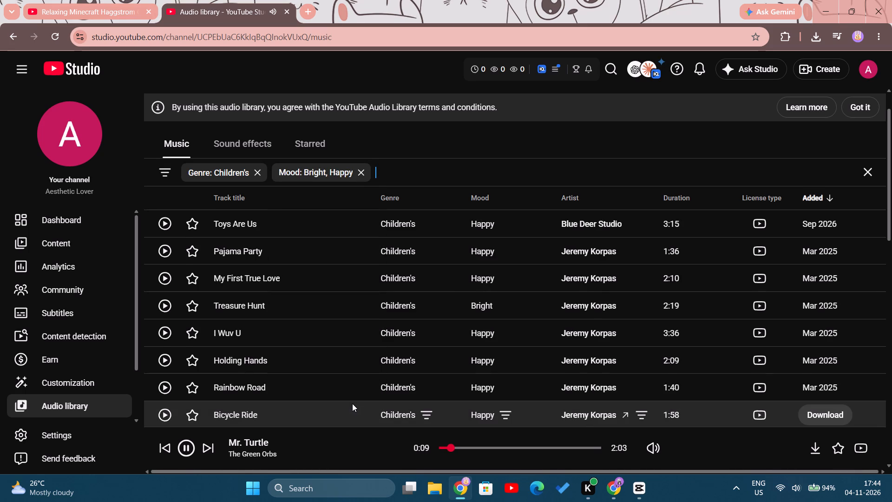
Browse the list of bright and happy Children's tracks for candidates while Mr. Turtle plays.
scroll(344, 378, "down", 3)
scroll(344, 378, "up", 1)
scroll(344, 378, "down", 11)
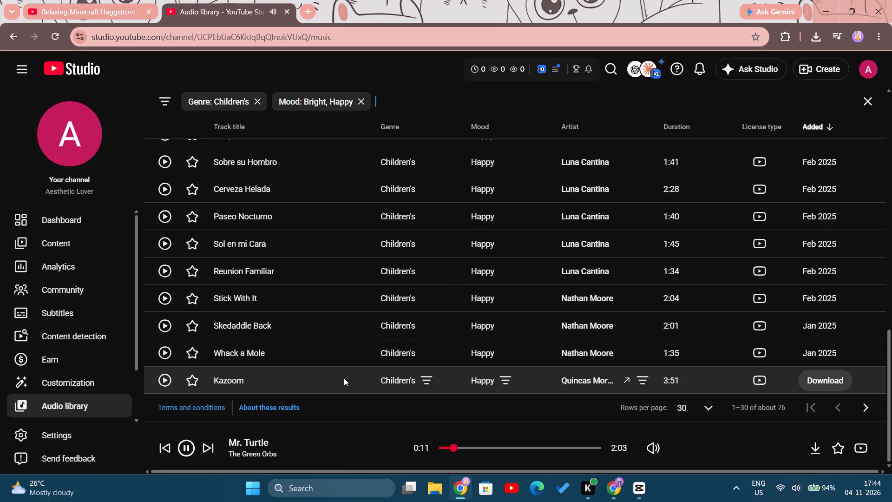
scroll(344, 378, "down", 1)
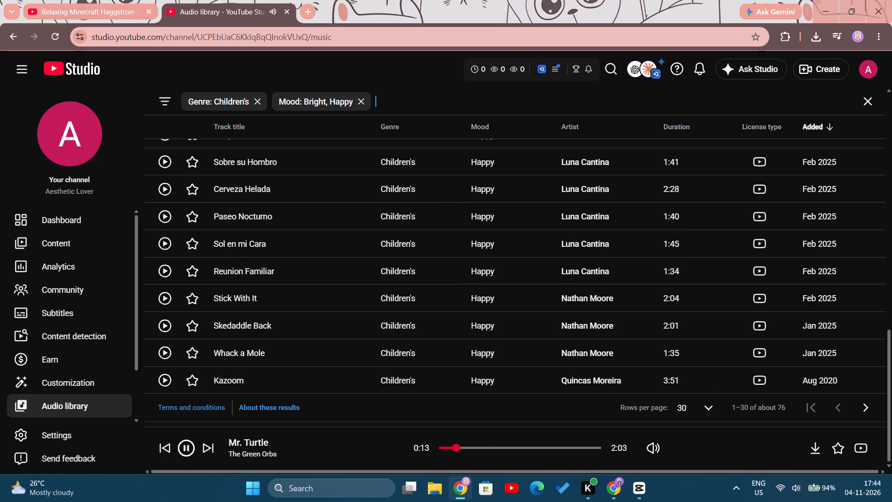
Sample a further point of Mr. Turtle, and download the track.
left_click(486, 450)
scroll(505, 361, "down", 4)
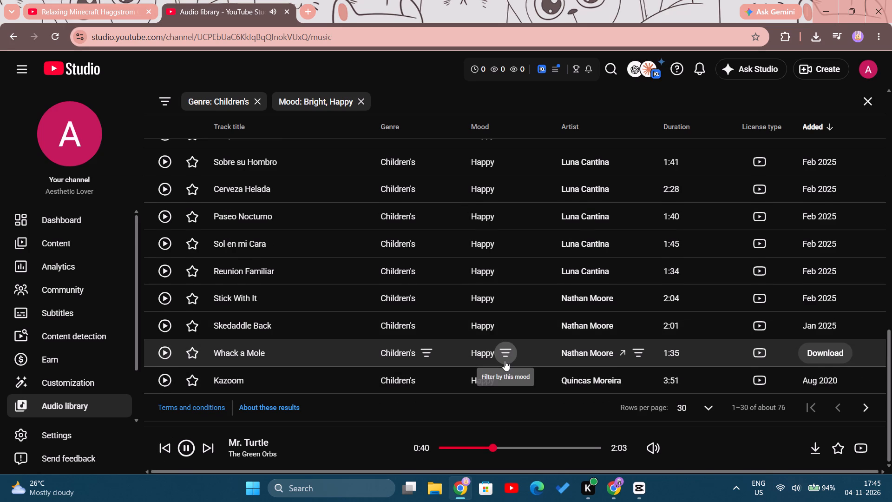
scroll(505, 361, "up", 12)
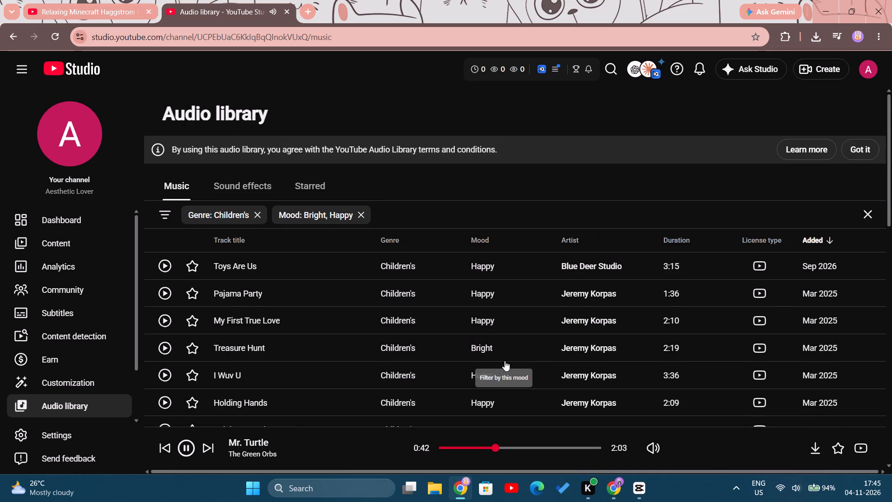
scroll(505, 361, "down", 5)
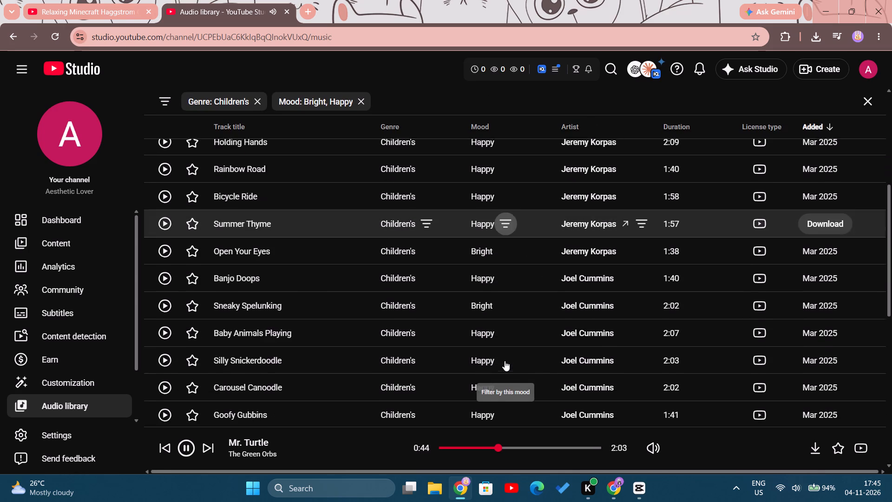
left_click(814, 447)
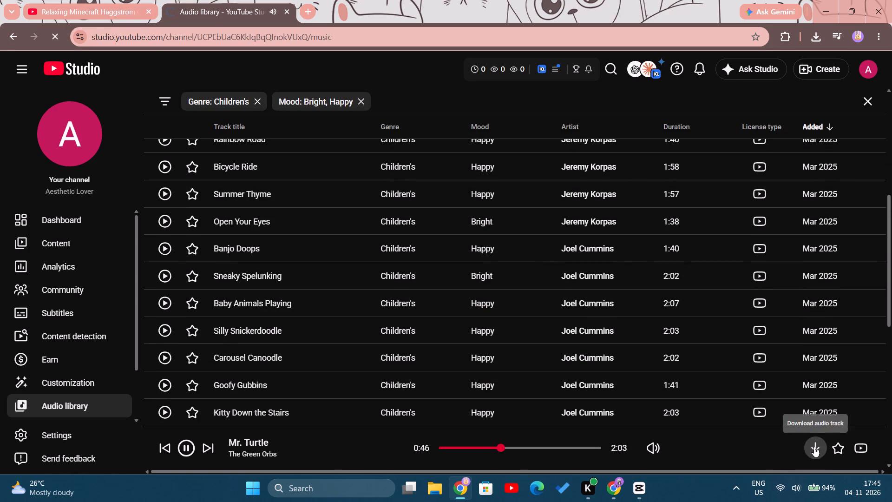
Audition Pajama Party, I Wuv U and Holding Hands by Jeremy Korpas among the bright and happy Children's tracks.
scroll(219, 311, "up", 4)
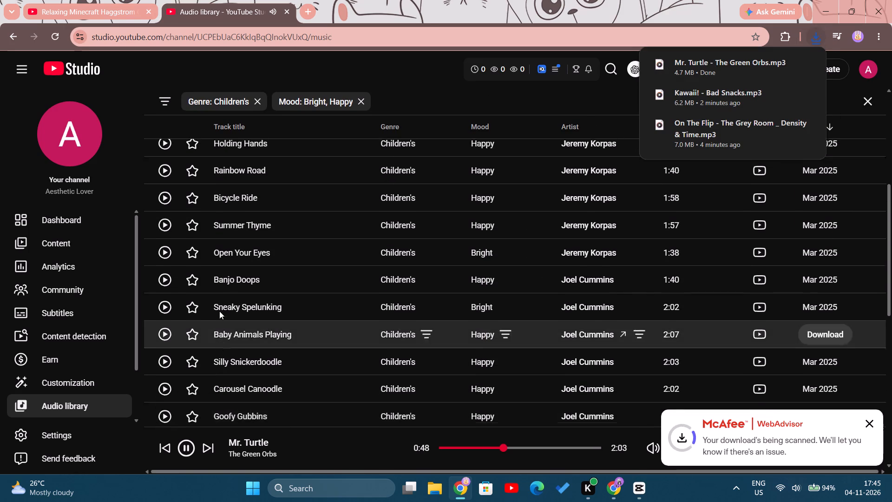
scroll(219, 311, "up", 2)
left_click(161, 303)
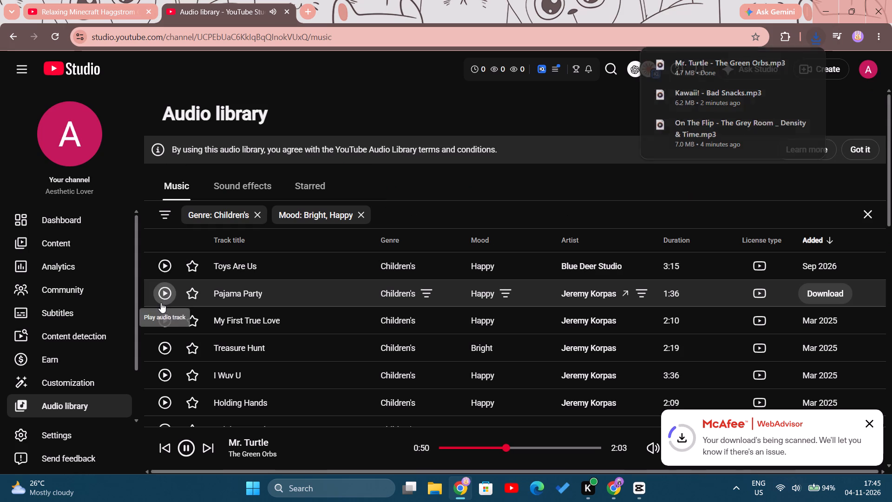
scroll(161, 316, "down", 4)
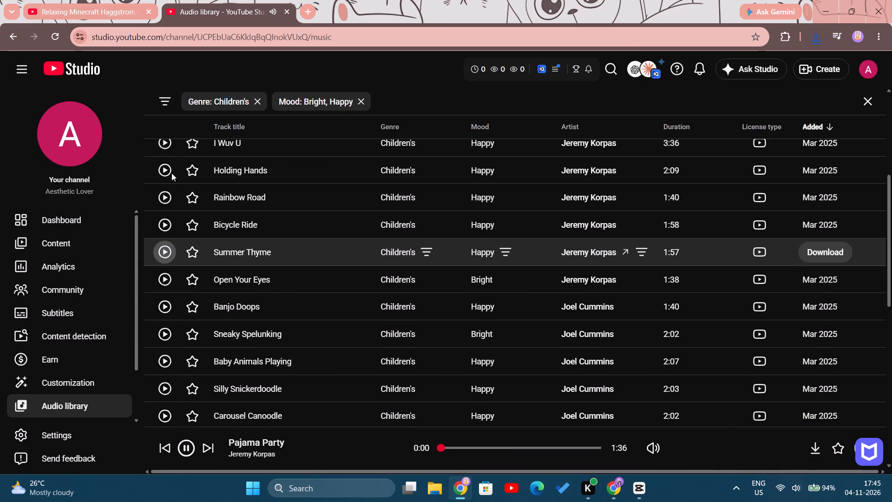
left_click(162, 145)
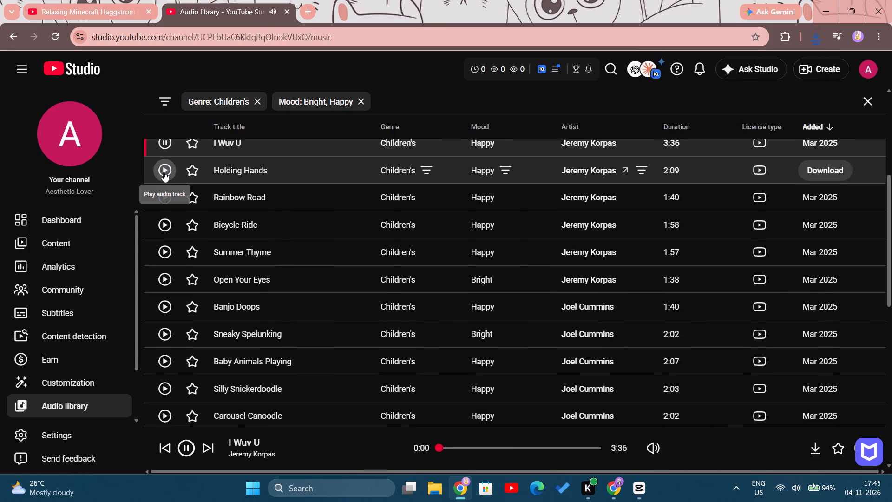
left_click(460, 449)
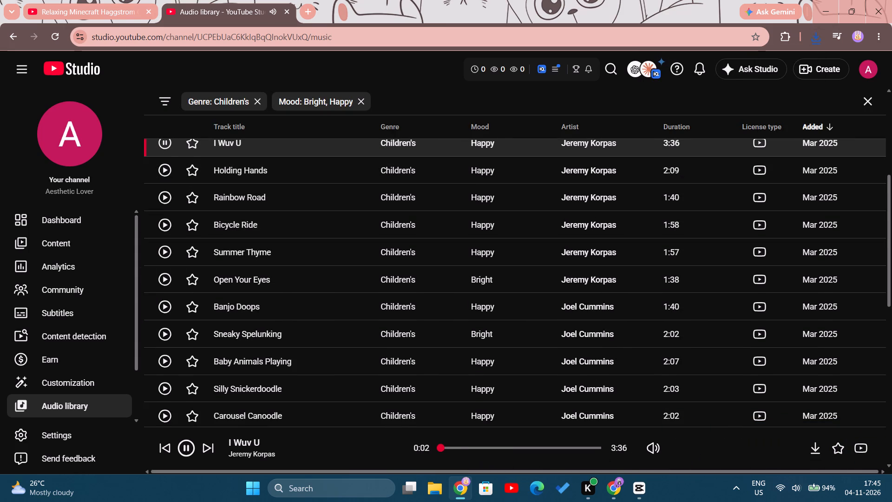
left_click(487, 449)
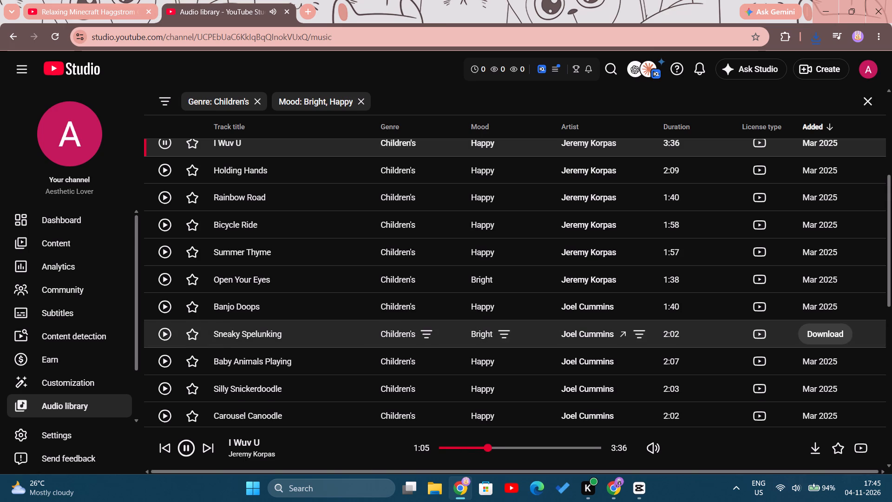
left_click(157, 170)
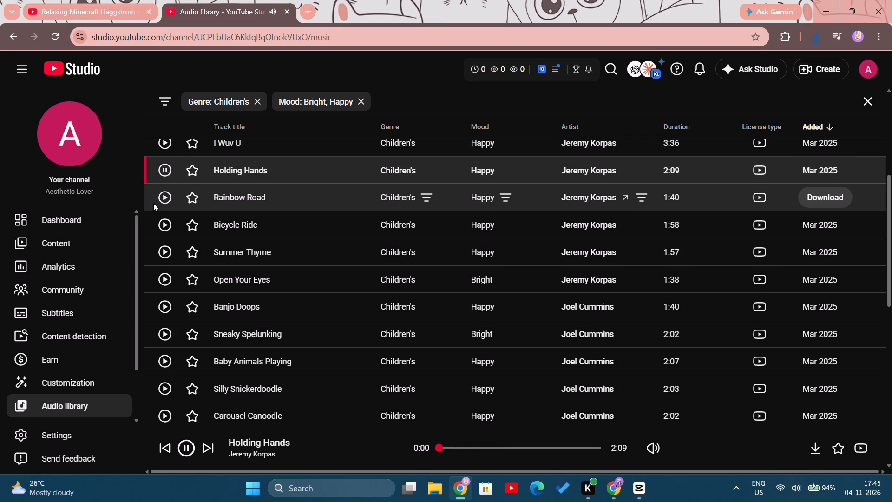
Audition Holding Hands, Rainbow Road and Bicycle Ride among the bright and happy Children's tracks, sampling several points of Rainbow Road.
left_click(154, 204)
left_click(460, 445)
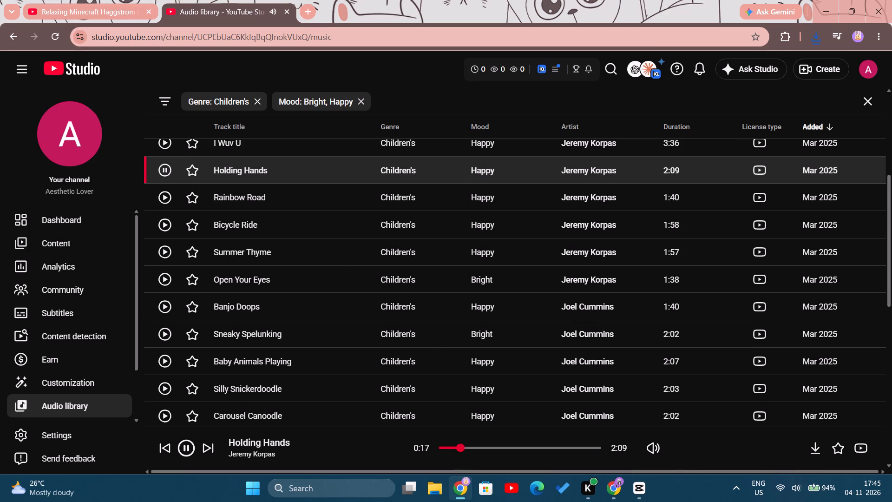
left_click(165, 203)
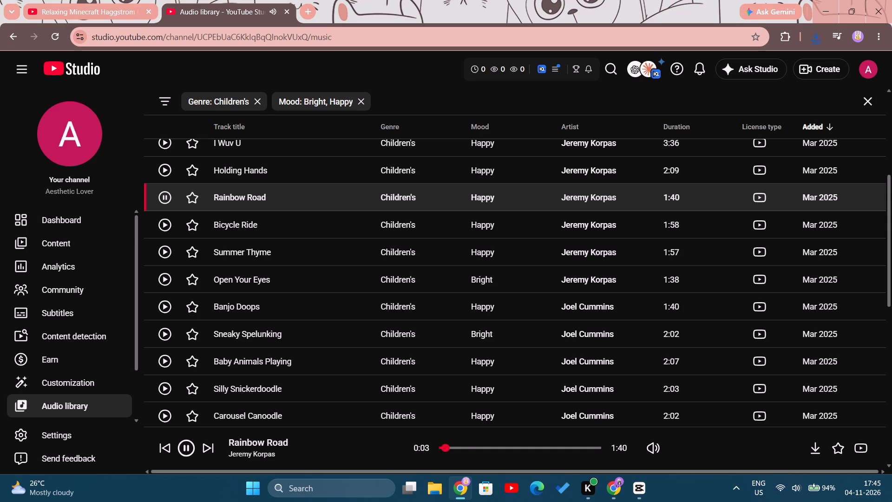
left_click(466, 445)
left_click(461, 449)
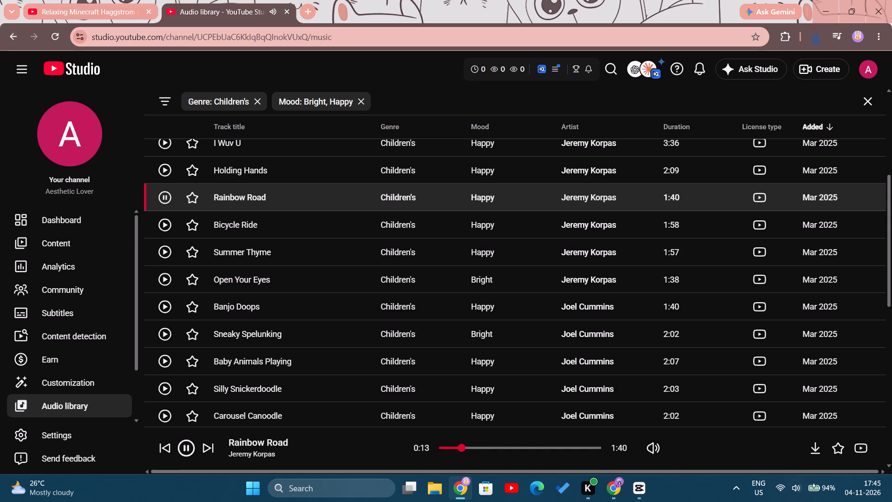
left_click(494, 449)
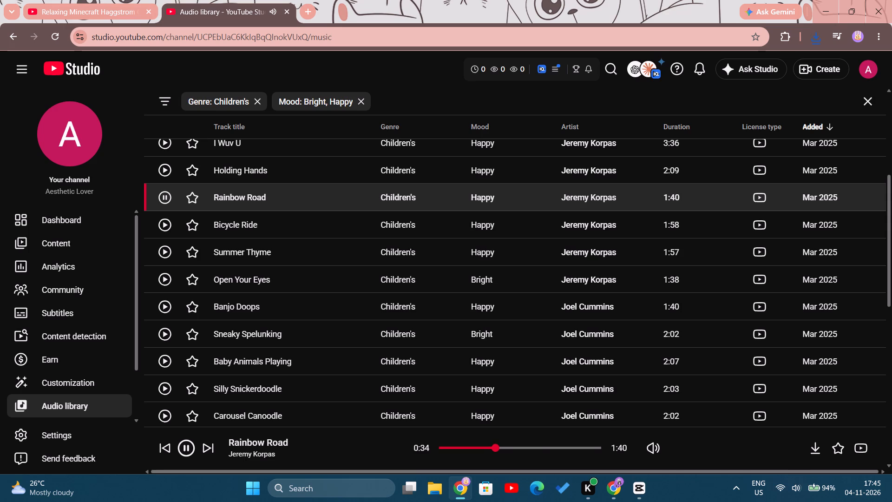
left_click(542, 449)
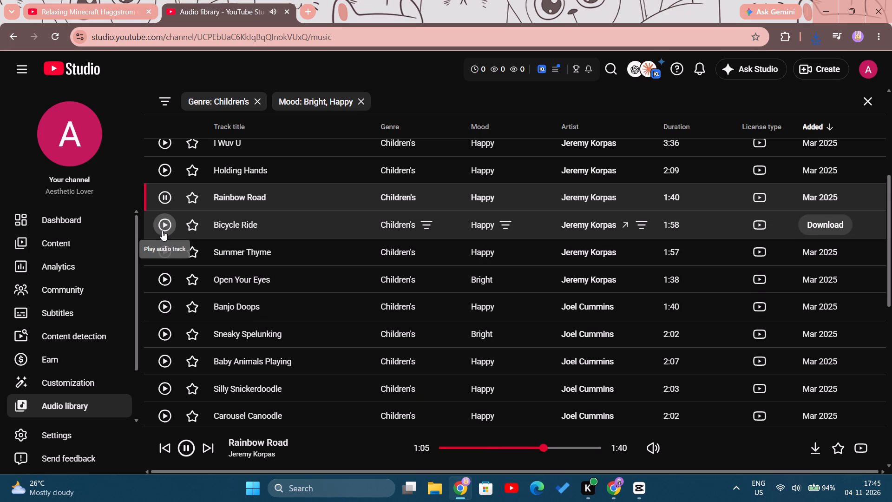
left_click(162, 231)
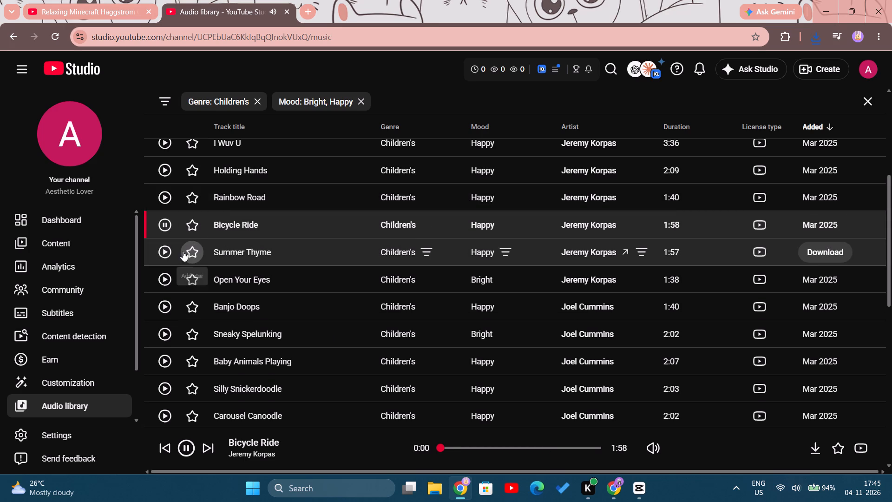
Audition Summer Thyme by Jeremy Korpas, download it and pause playback.
left_click(168, 253)
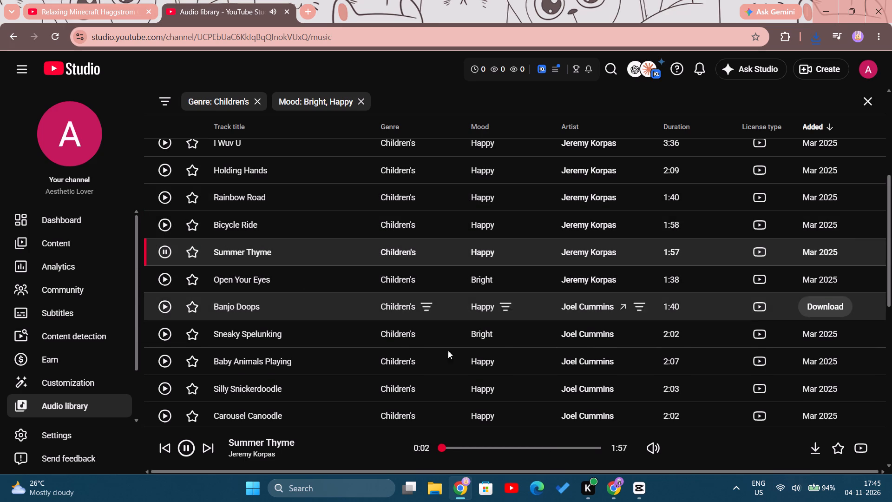
left_click(461, 449)
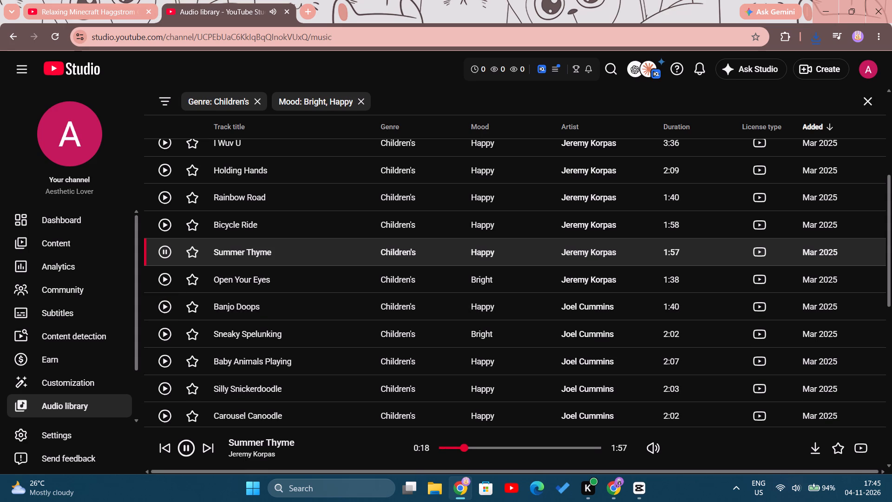
left_click(823, 251)
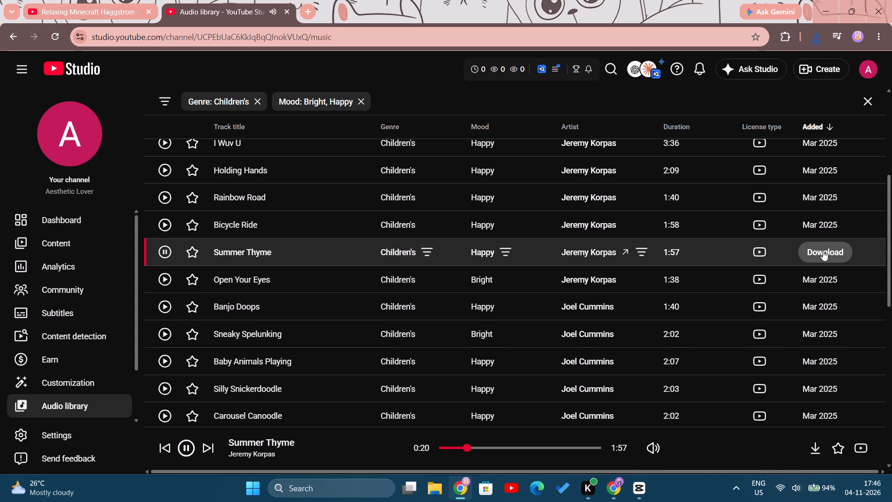
left_click(186, 446)
Switch to CapCut and move the playhead to the start of the timeline.
left_click(636, 495)
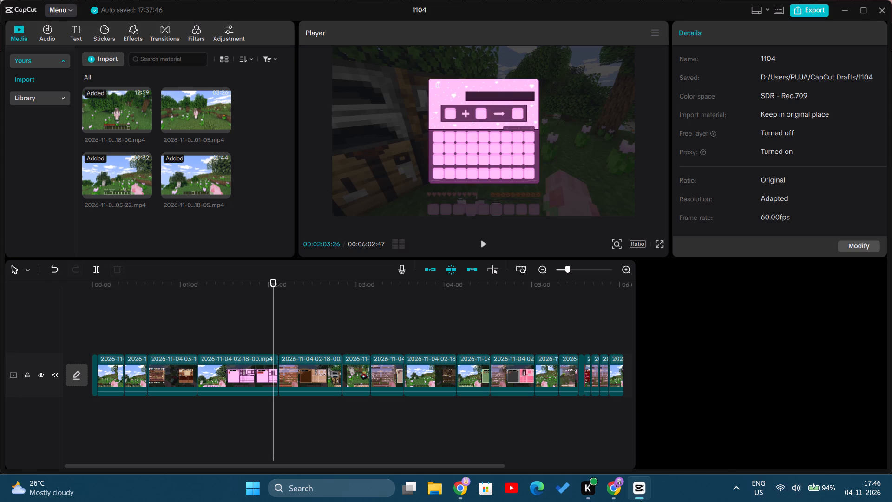
left_click_drag(275, 322, 177, 323)
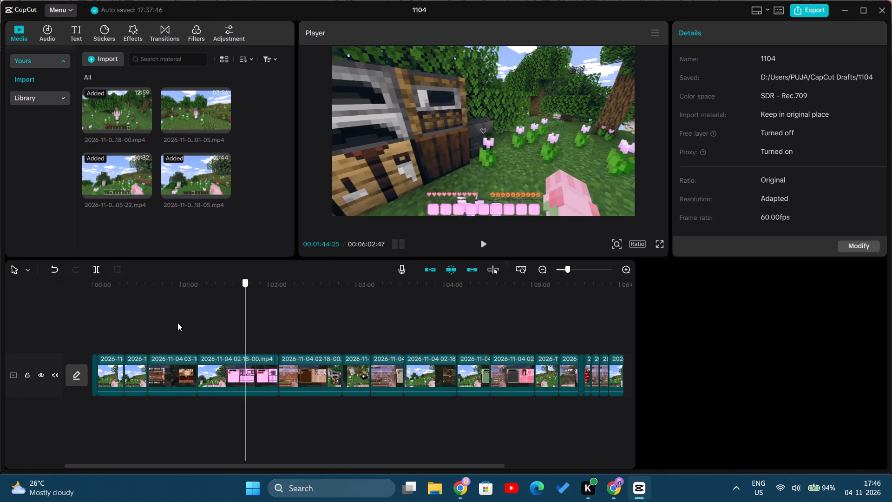
left_click_drag(177, 323, 61, 323)
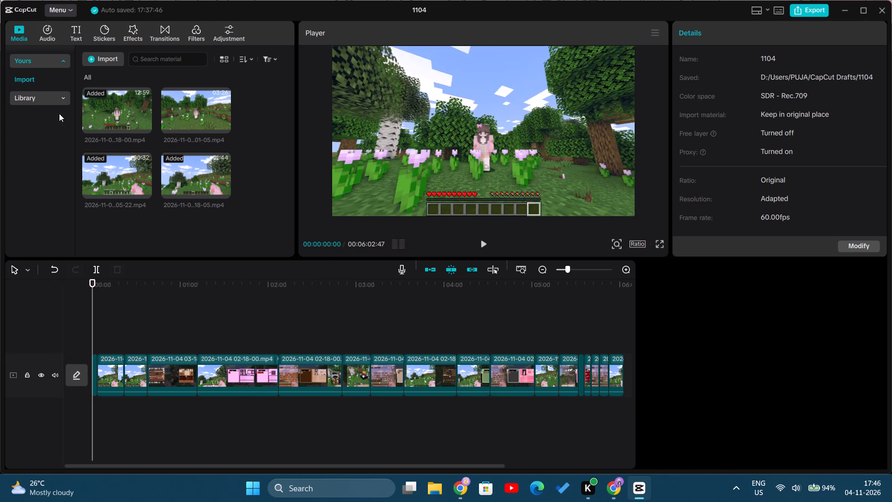
Import the audio of Kawaii! - Bad Snacks from the Downloads folder into the project's audio library.
left_click(44, 35)
left_click(48, 33)
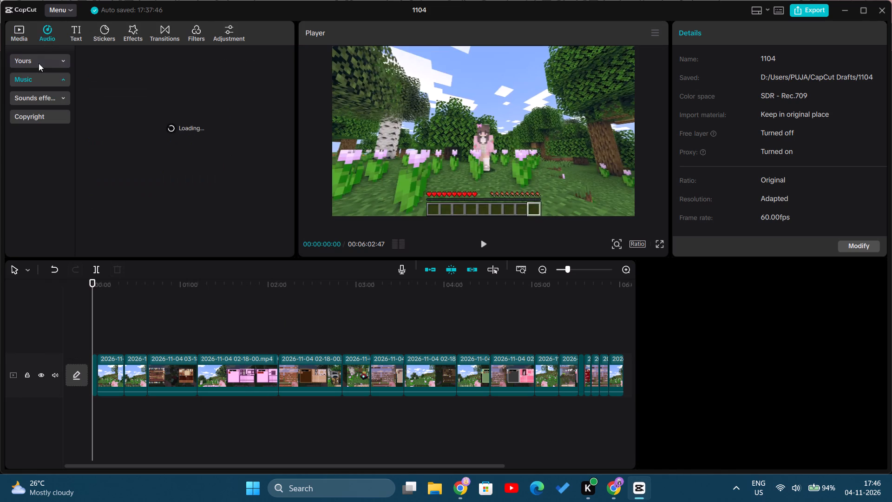
left_click(49, 66)
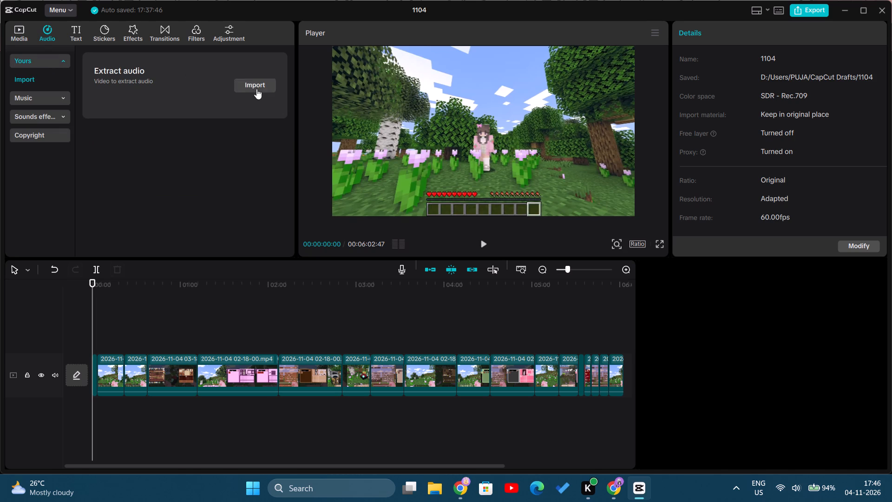
left_click(256, 85)
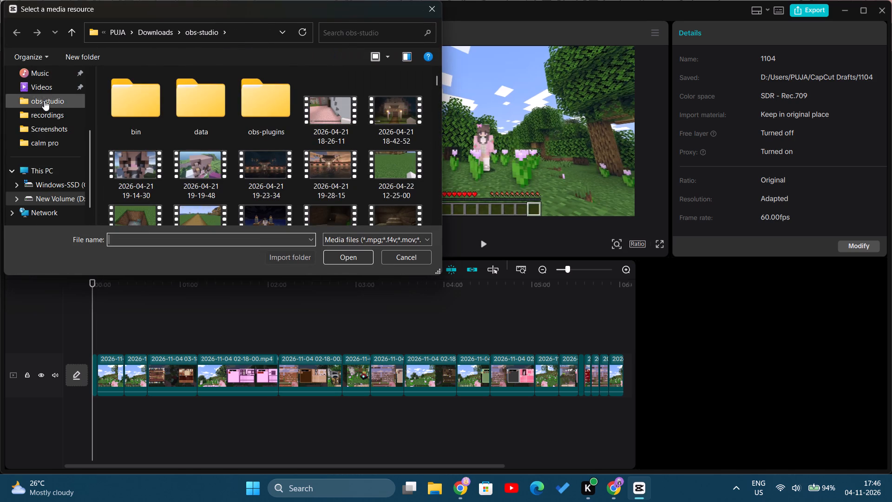
scroll(44, 137, "up", 5)
left_click(46, 133)
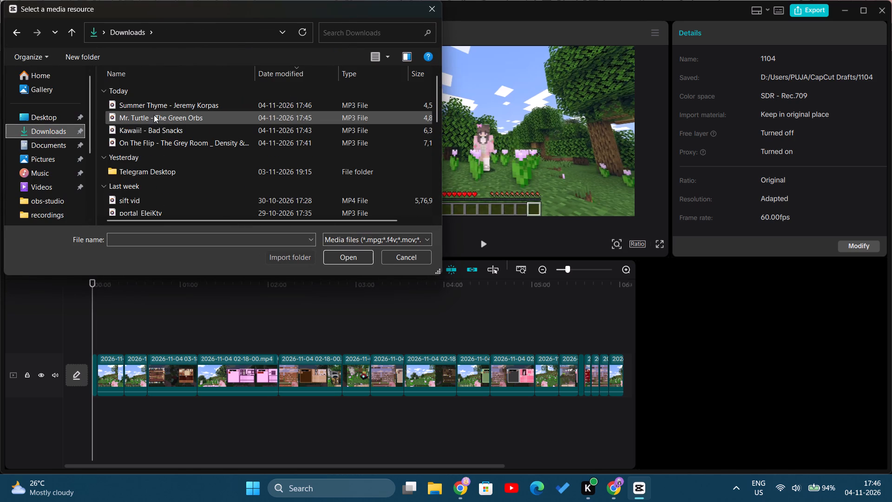
left_click(179, 130)
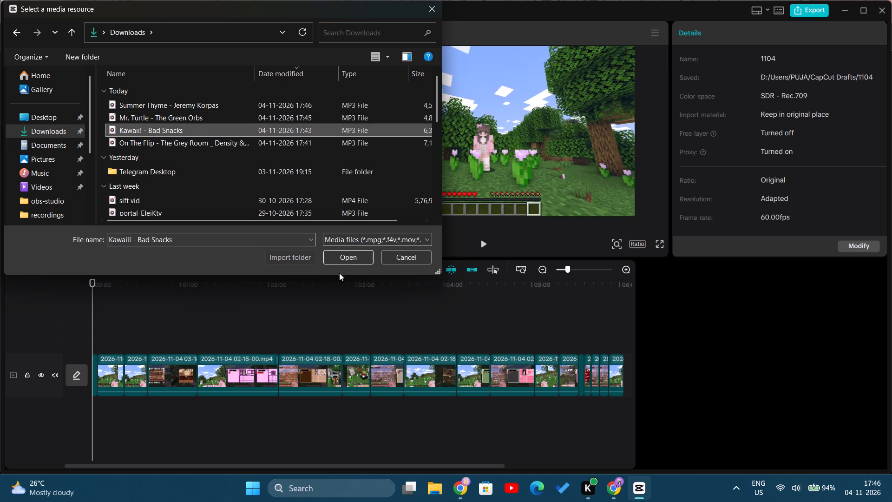
left_click(347, 255)
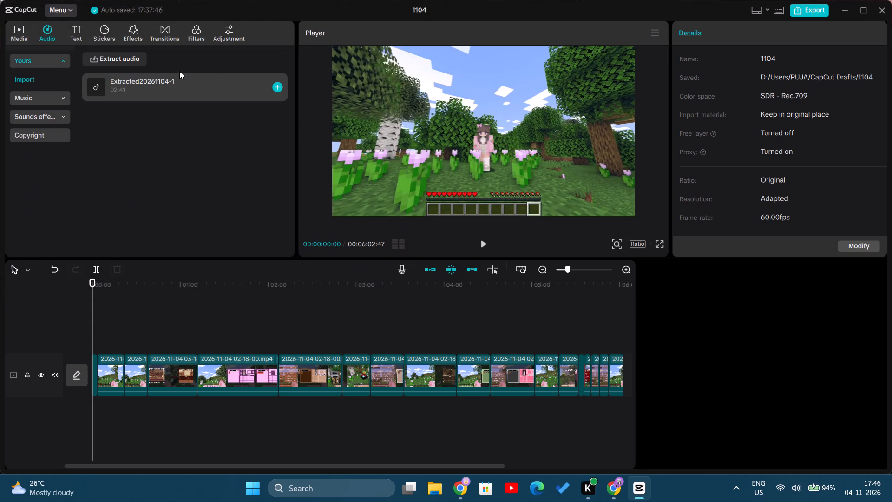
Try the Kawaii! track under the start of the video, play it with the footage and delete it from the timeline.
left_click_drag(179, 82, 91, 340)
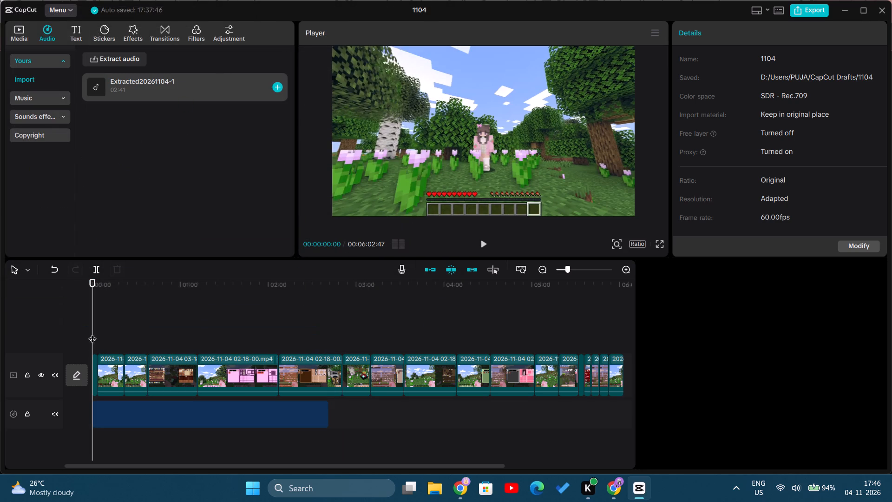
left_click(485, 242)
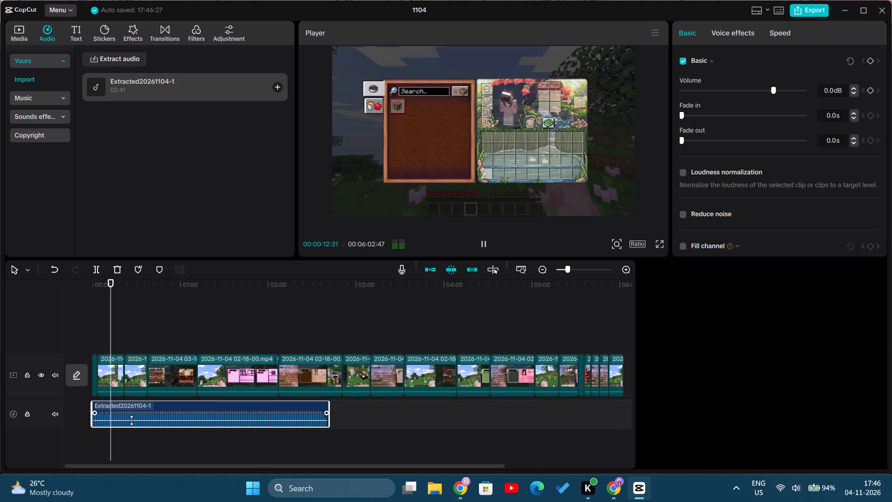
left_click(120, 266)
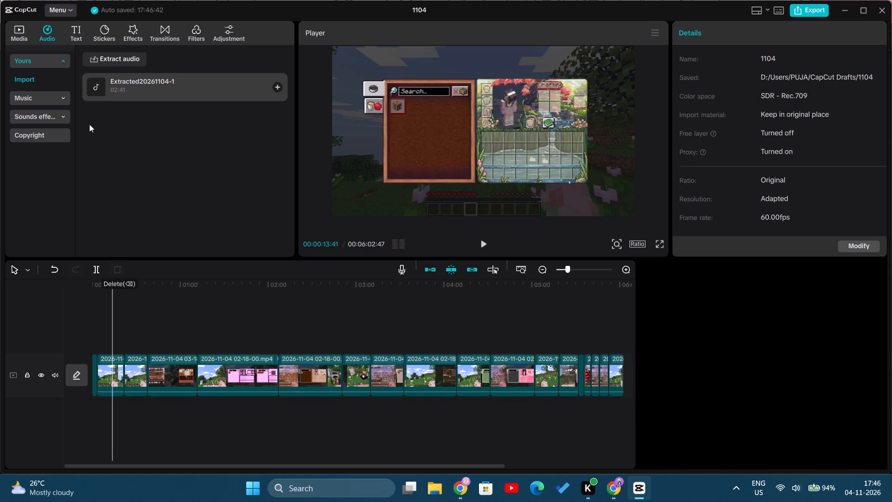
Import the audio of Mr. Turtle - The Green Orbs from the Downloads folder.
left_click(114, 58)
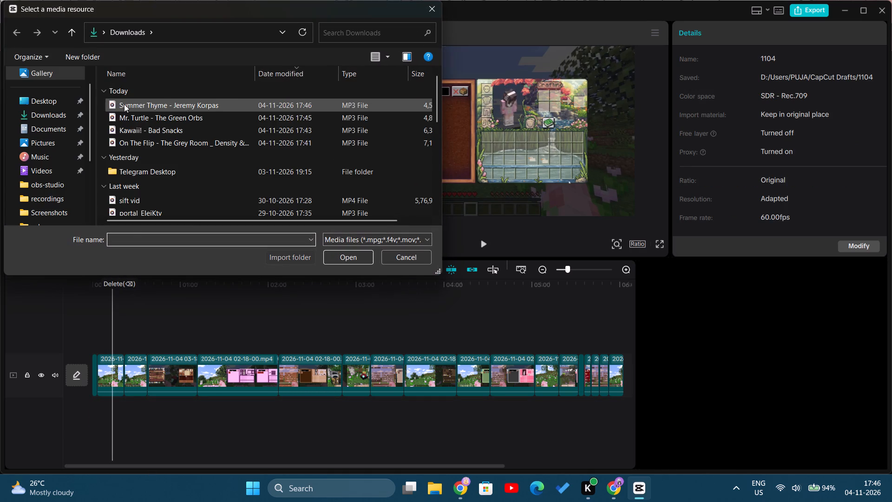
left_click(129, 119)
left_click(337, 261)
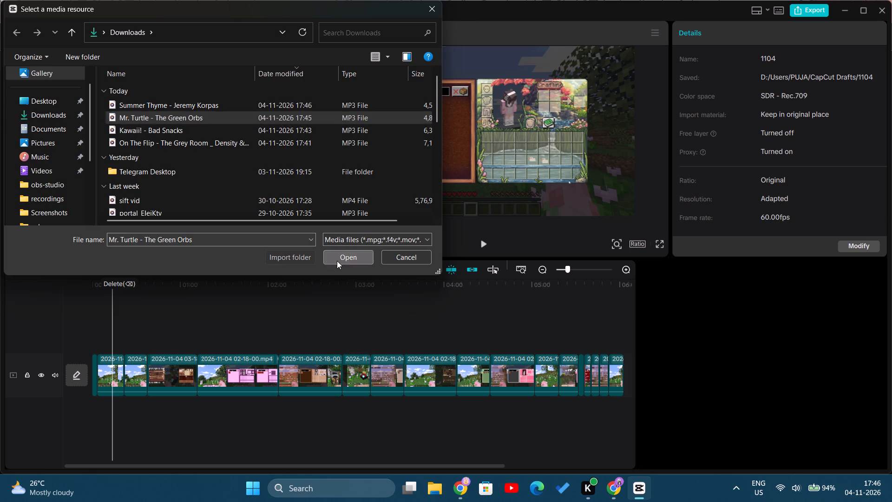
left_click_drag(119, 124, 119, 136)
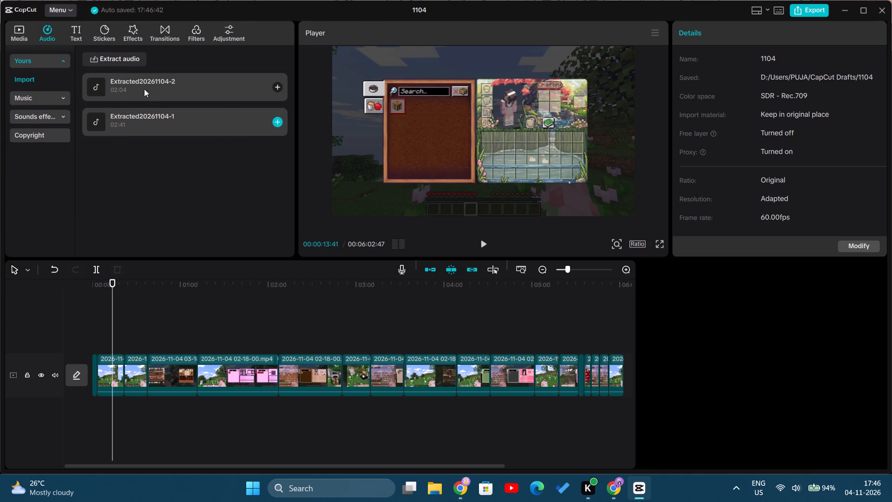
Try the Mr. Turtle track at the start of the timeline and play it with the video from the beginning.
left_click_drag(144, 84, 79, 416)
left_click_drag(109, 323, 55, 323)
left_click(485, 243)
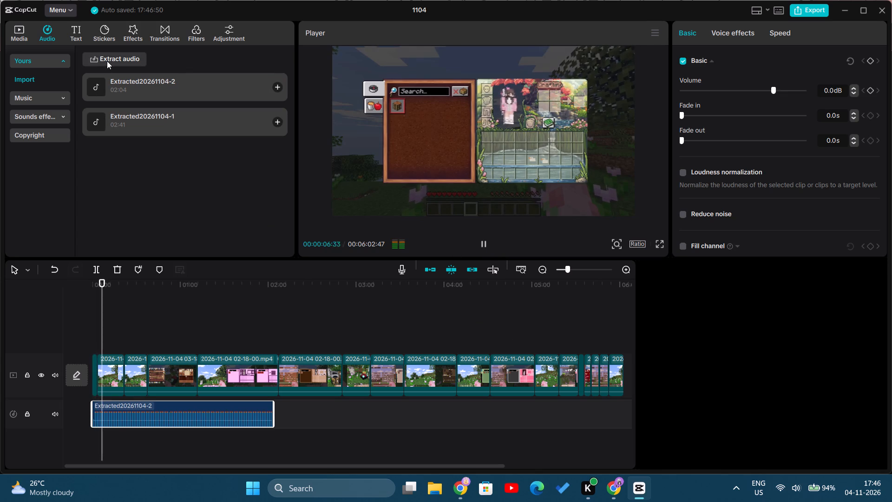
Import the audio of Summer Thyme - Jeremy Korpas from the Downloads folder.
left_click(107, 61)
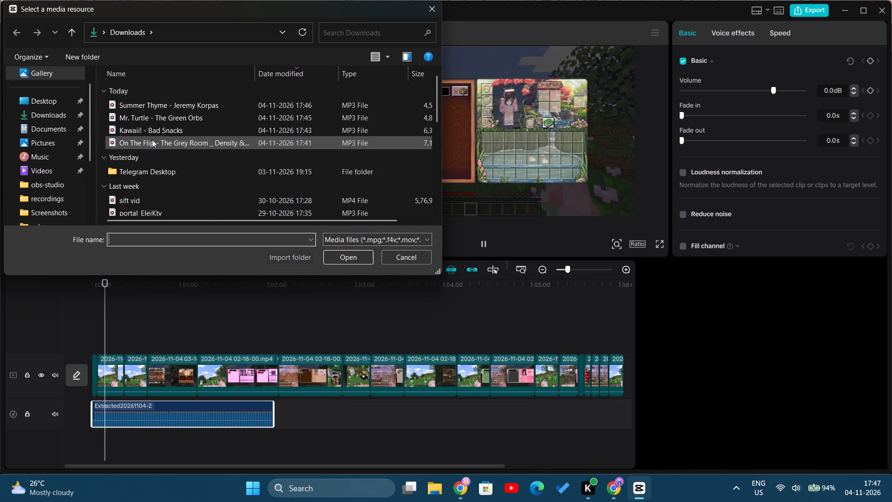
left_click(164, 110)
left_click(346, 253)
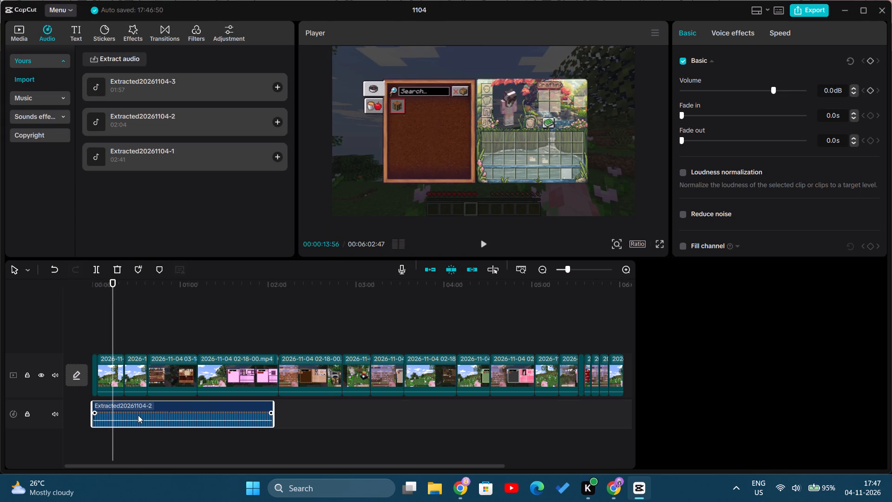
Replace the Mr. Turtle clip with Summer Thyme at the start of the timeline and play it from the beginning.
left_click(119, 270)
left_click_drag(136, 87, 135, 314)
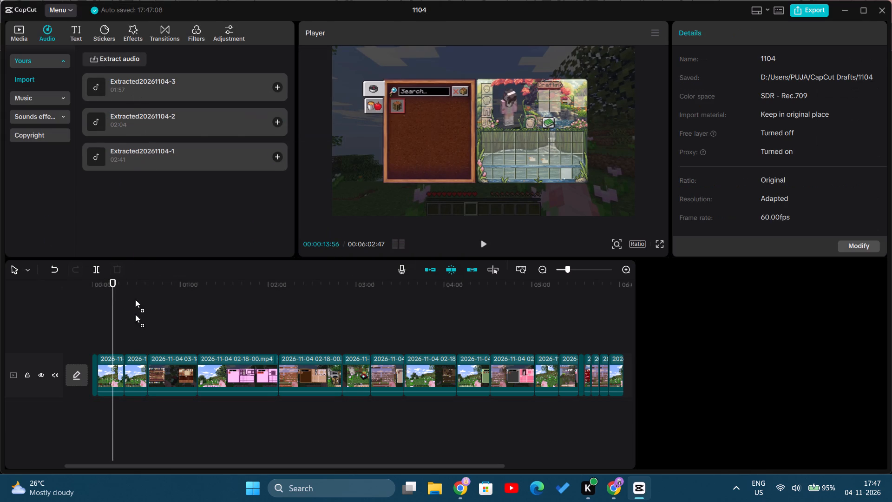
left_click_drag(135, 314, 96, 408)
left_click_drag(102, 409, 93, 409)
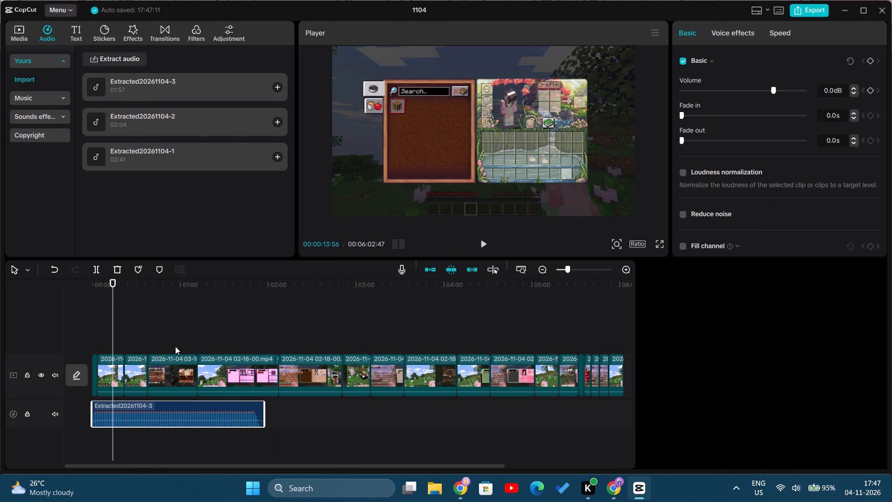
left_click_drag(114, 334, 68, 332)
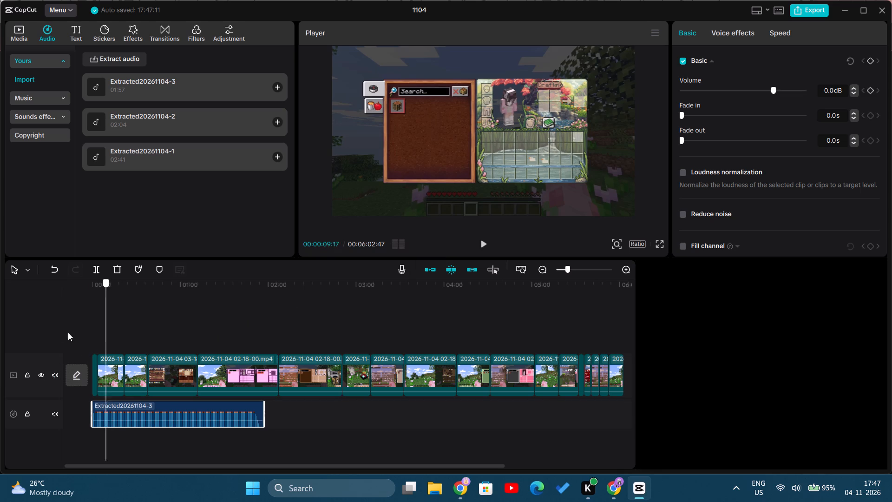
left_click_drag(68, 332, 60, 331)
left_click(488, 244)
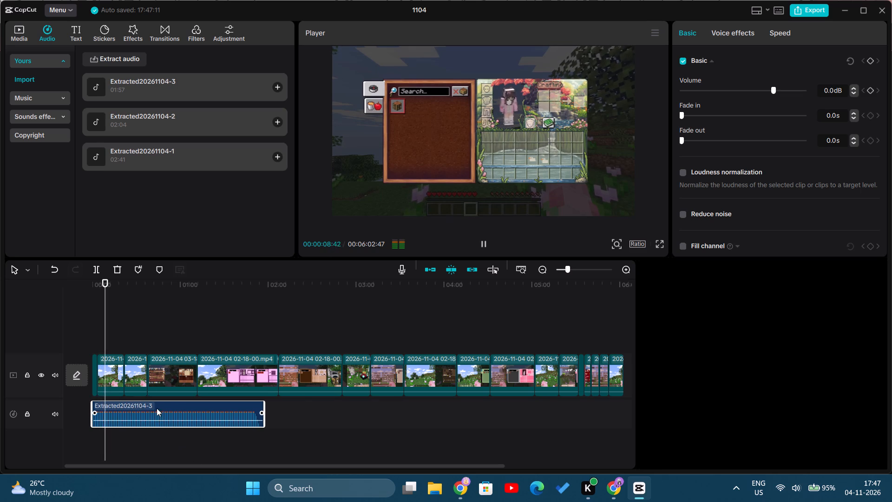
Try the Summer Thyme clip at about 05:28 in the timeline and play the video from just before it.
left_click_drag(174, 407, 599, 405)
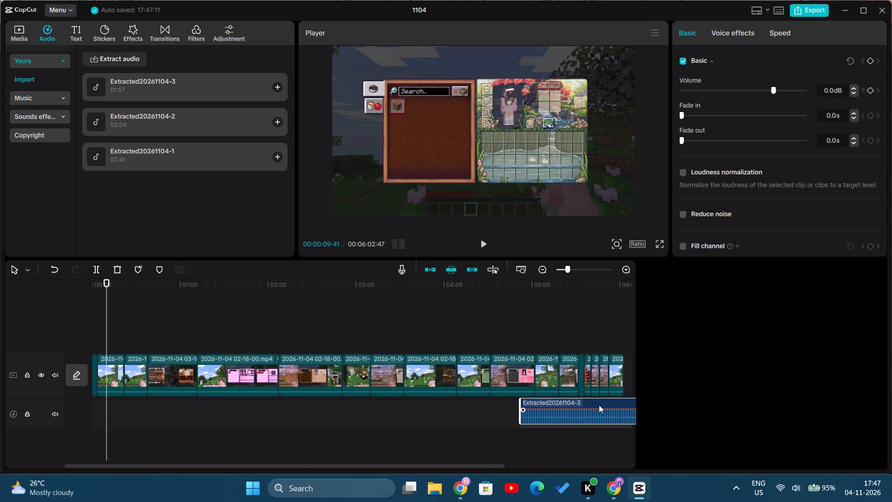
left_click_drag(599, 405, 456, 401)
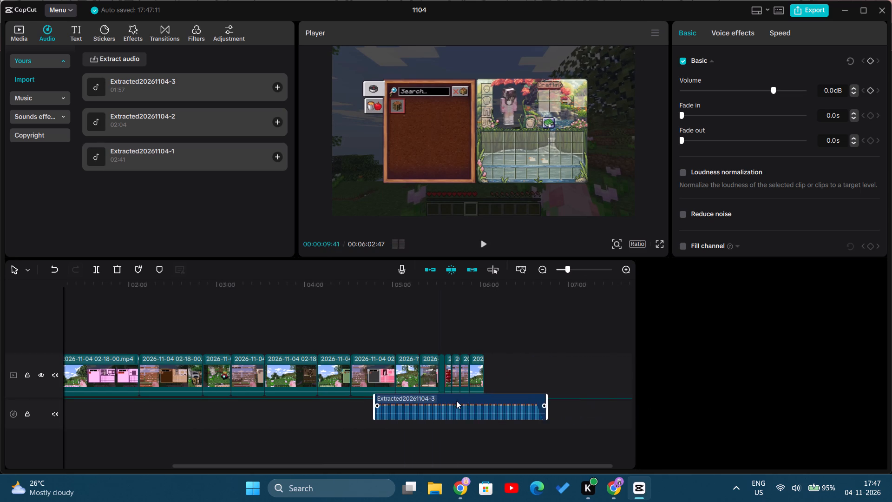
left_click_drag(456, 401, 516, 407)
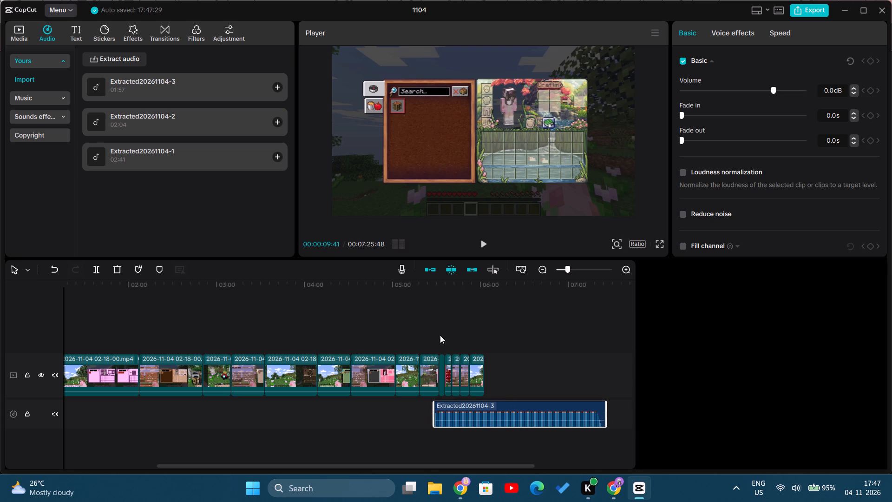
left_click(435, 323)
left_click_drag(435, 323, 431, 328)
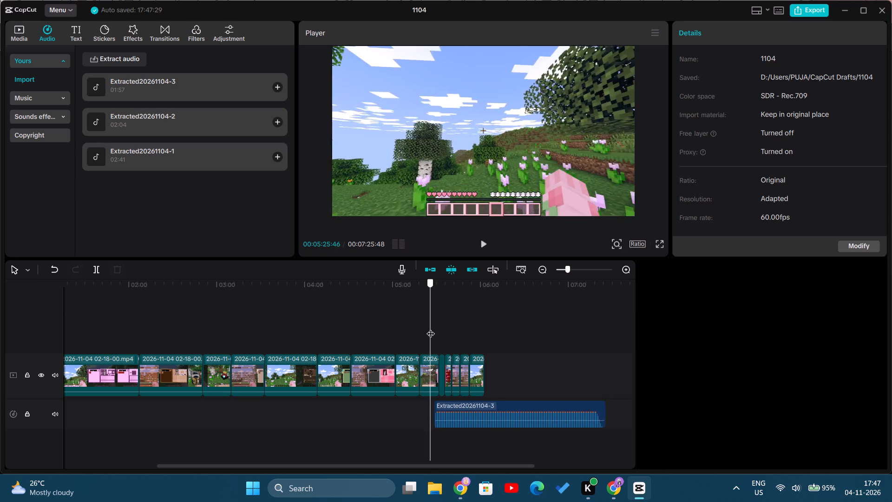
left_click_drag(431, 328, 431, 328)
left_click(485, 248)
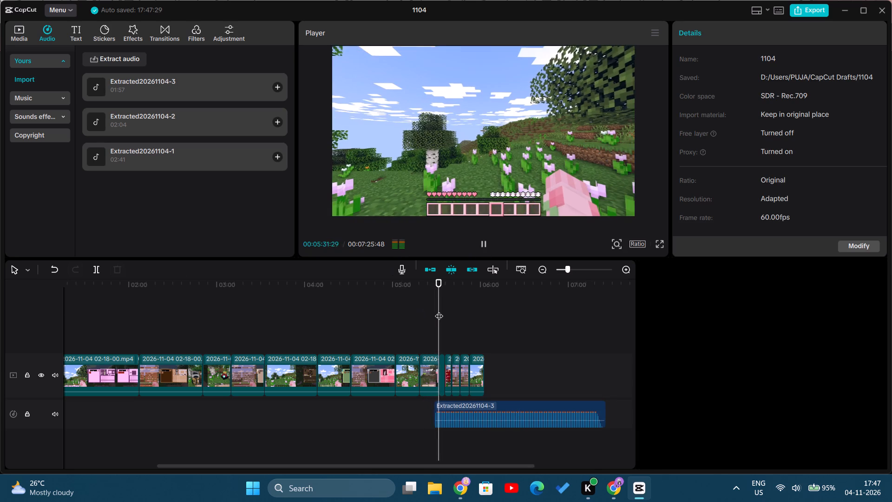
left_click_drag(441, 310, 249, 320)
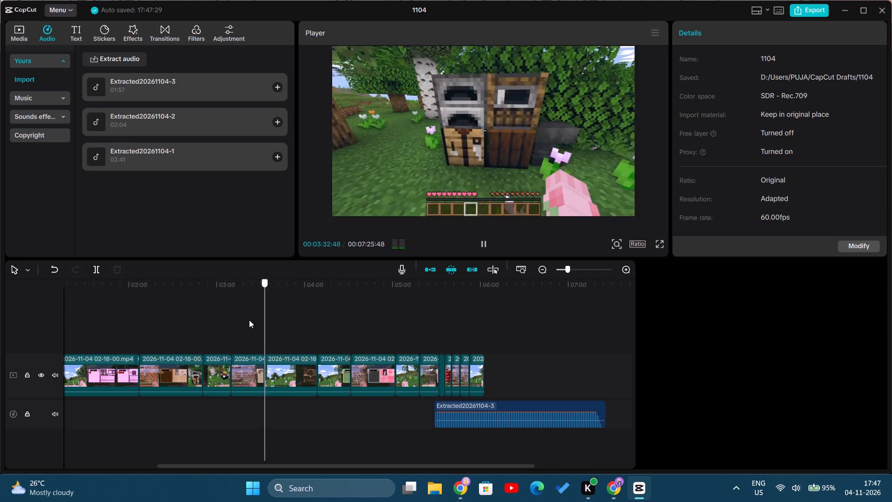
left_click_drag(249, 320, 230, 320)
Move the Summer Thyme clip back so that its end lines up with the end of the video.
left_click_drag(505, 405, 380, 395)
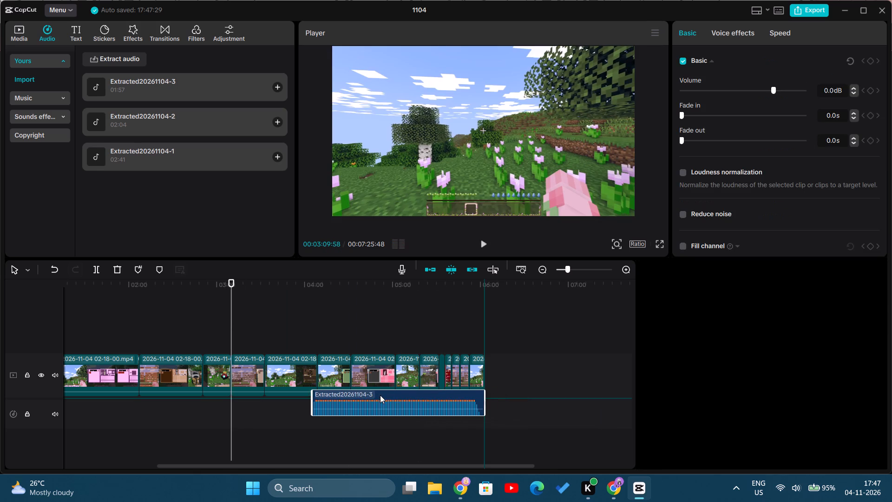
left_click_drag(380, 395, 380, 397)
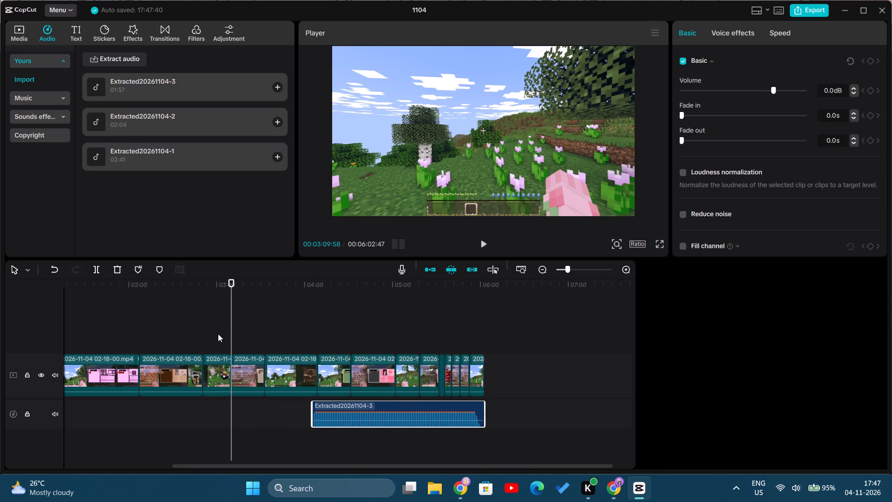
Place the Mr. Turtle track at the start of the audio track and play the video from the beginning.
left_click(226, 338)
left_click_drag(228, 338, 63, 336)
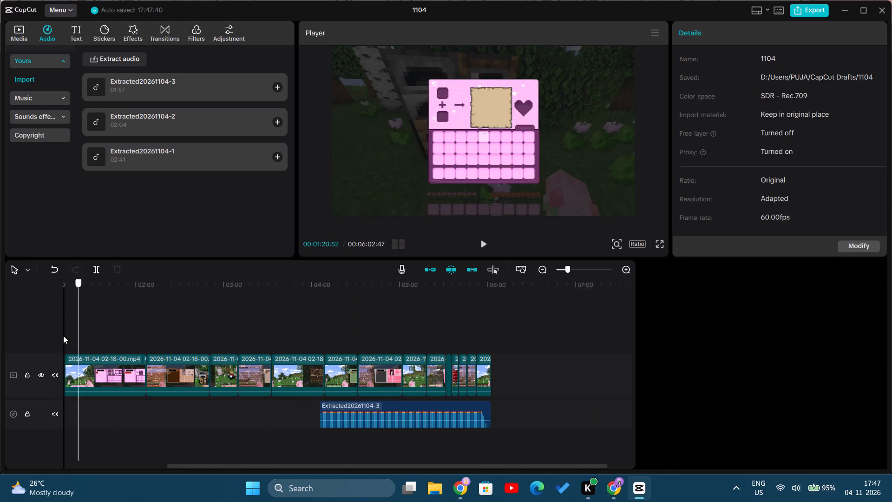
left_click_drag(63, 336, 42, 336)
left_click_drag(154, 124, 95, 411)
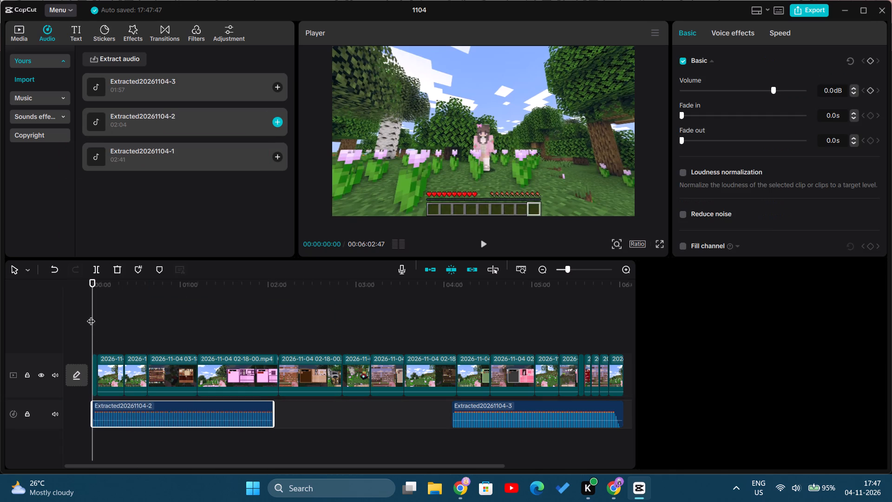
left_click(95, 316)
left_click_drag(92, 317, 212, 328)
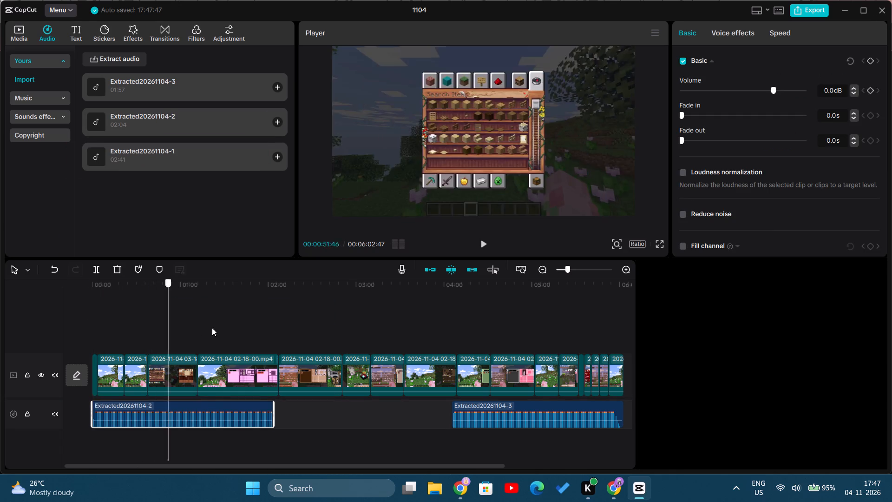
left_click_drag(212, 328, 21, 327)
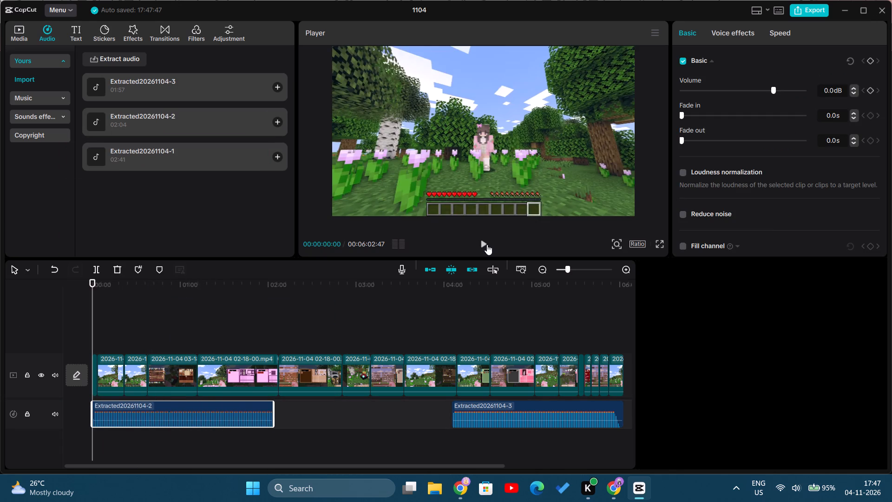
left_click(486, 244)
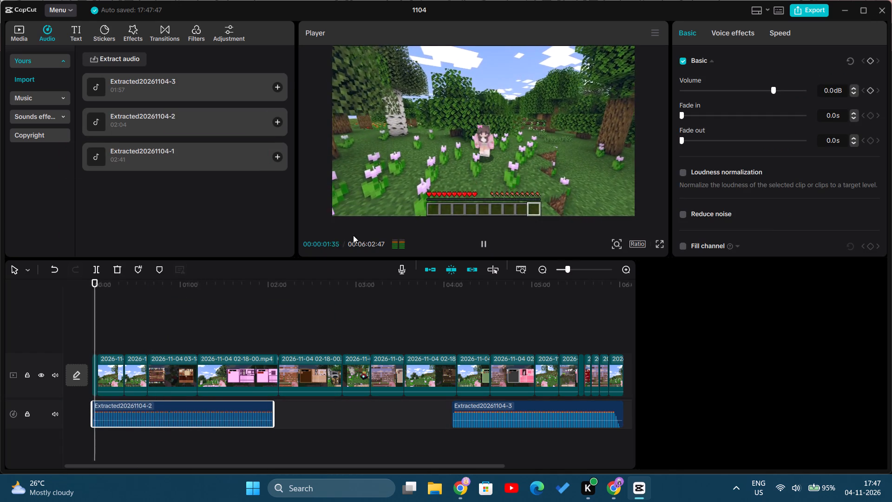
Add the Kawaii! track on a second audio track, starting where the Mr. Turtle clip ends.
left_click_drag(136, 153, 369, 391)
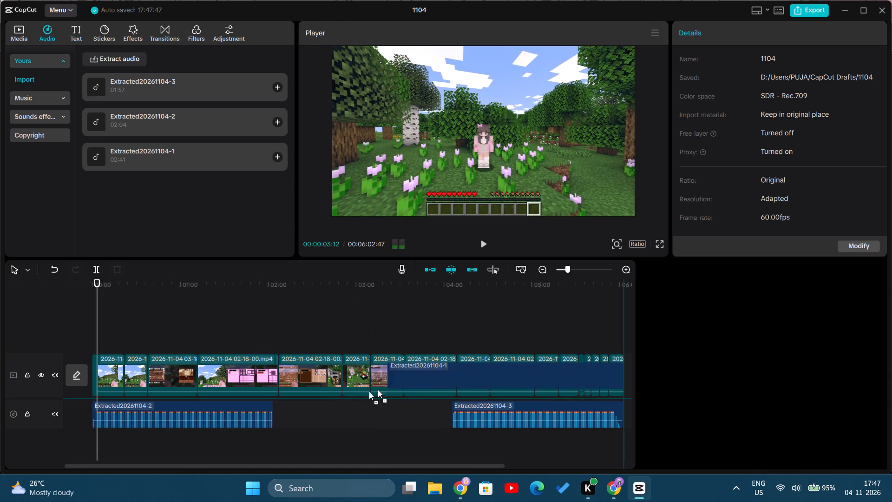
left_click_drag(369, 391, 275, 413)
left_click_drag(292, 418, 291, 418)
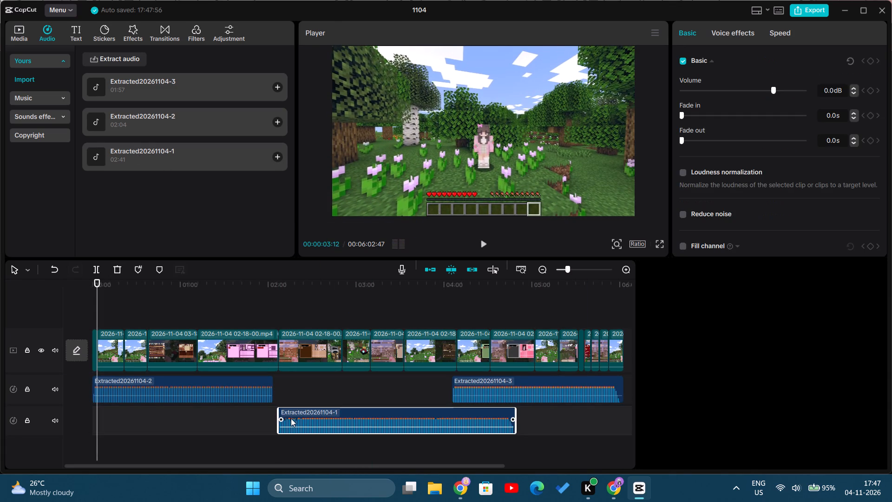
left_click_drag(291, 418, 286, 416)
left_click_drag(260, 290, 267, 297)
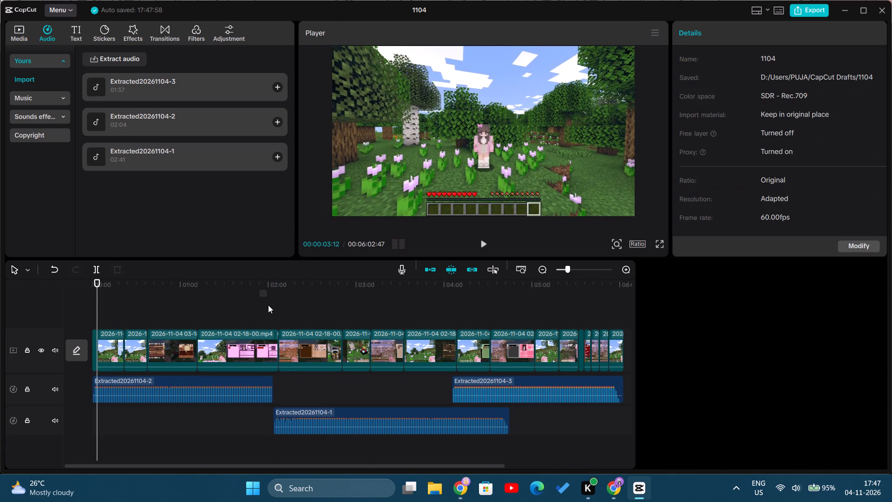
Play the video from about 02:00 to check the music change, and delete the Kawaii! clip from the second audio track.
double_click(268, 309)
left_click(478, 243)
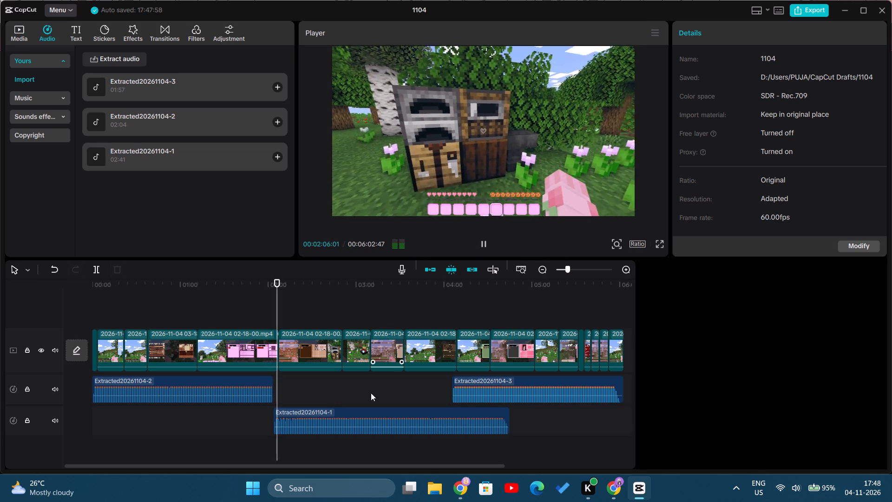
left_click(325, 416)
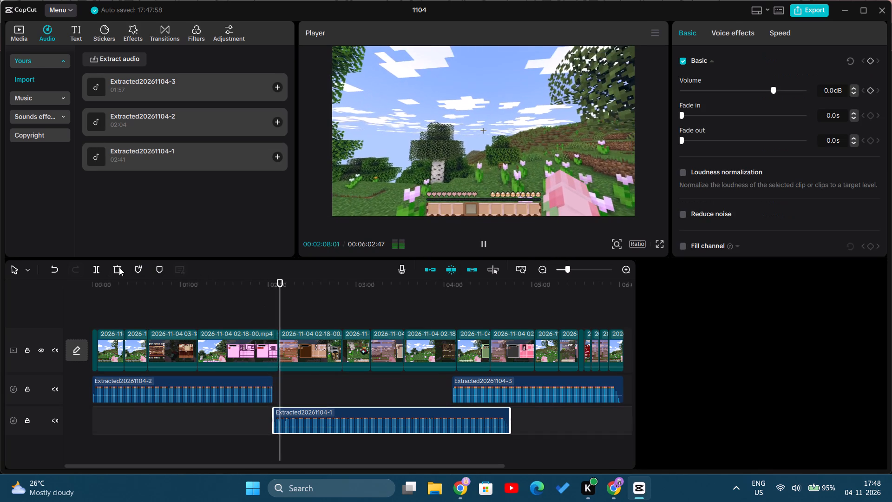
left_click(119, 267)
Add the Mr. Turtle track a second time on a second audio track, starting where the first Mr. Turtle clip ends.
right_click(210, 415)
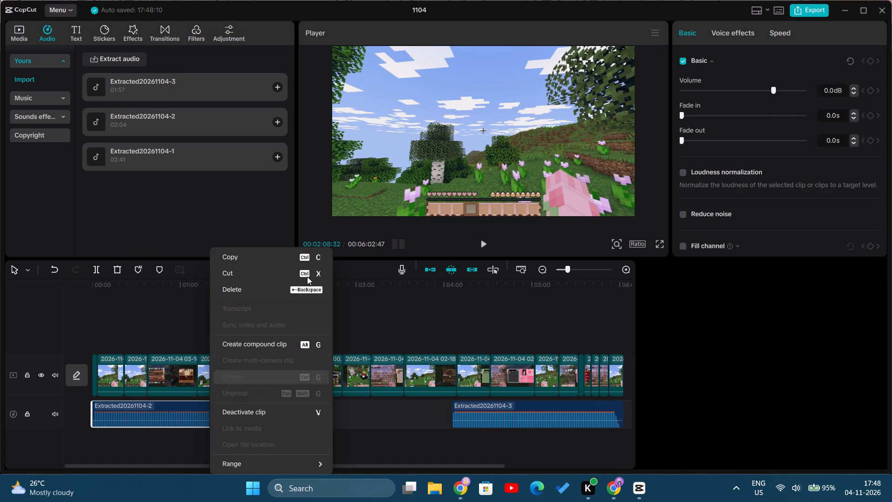
left_click(439, 332)
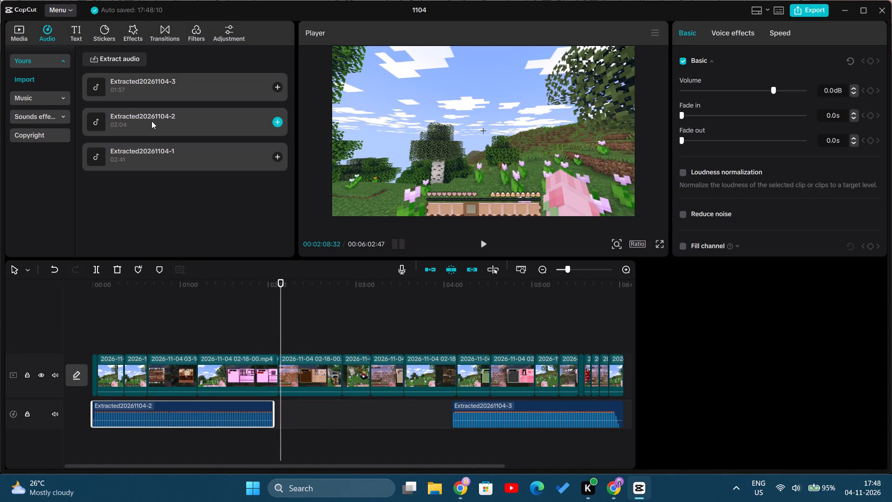
left_click(151, 121)
left_click_drag(141, 124, 277, 412)
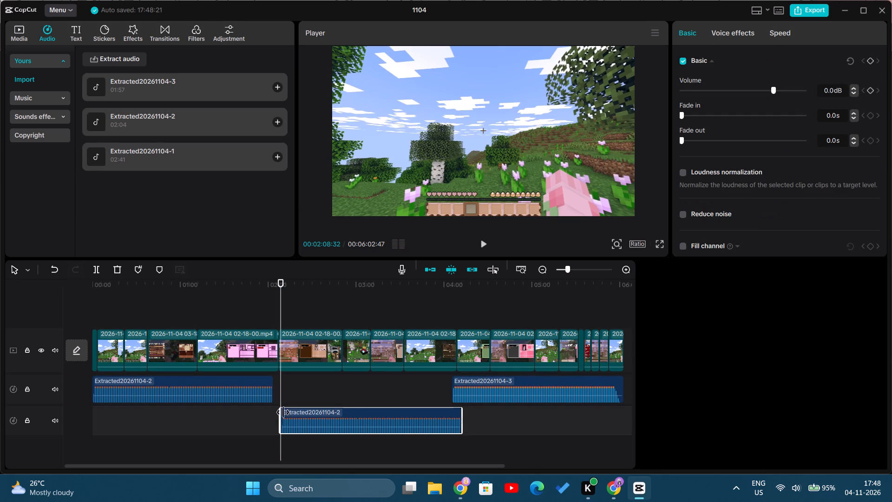
left_click_drag(304, 418, 299, 390)
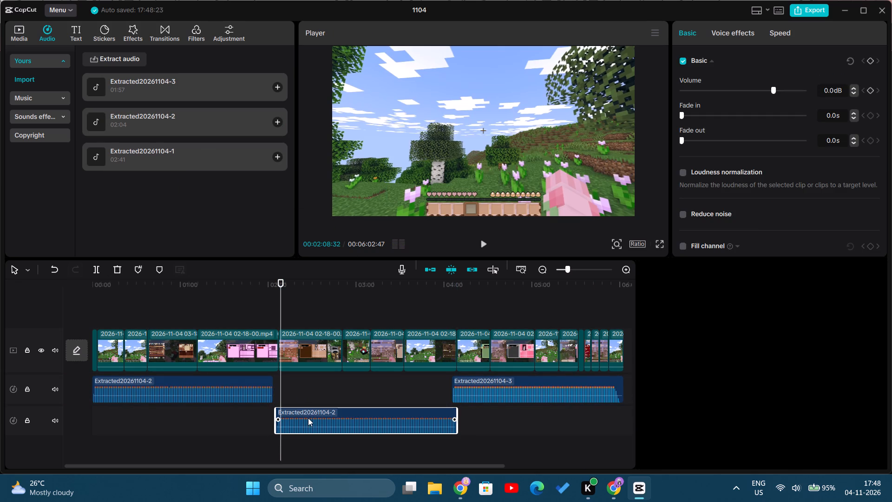
left_click_drag(308, 421, 305, 387)
Shorten the second Mr. Turtle clip's end and fit it on the first audio track between the first Mr. Turtle and Summer Thyme clips.
left_click_drag(459, 418, 454, 418)
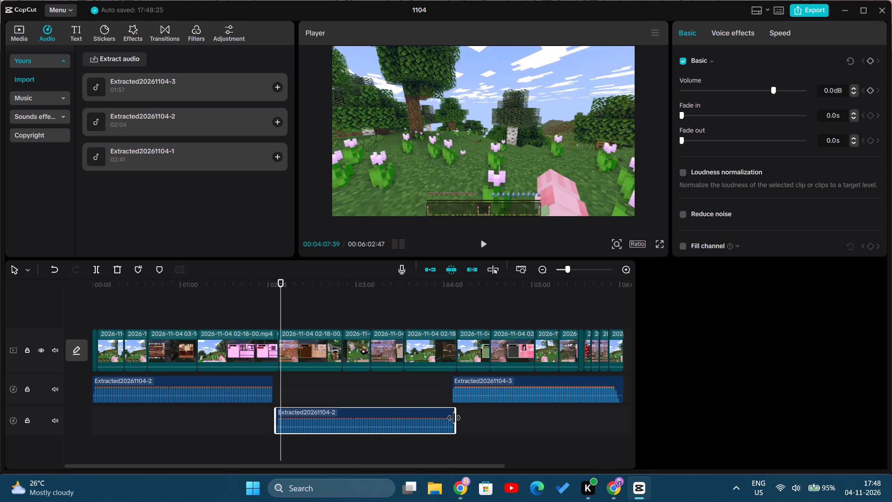
left_click_drag(454, 418, 452, 416)
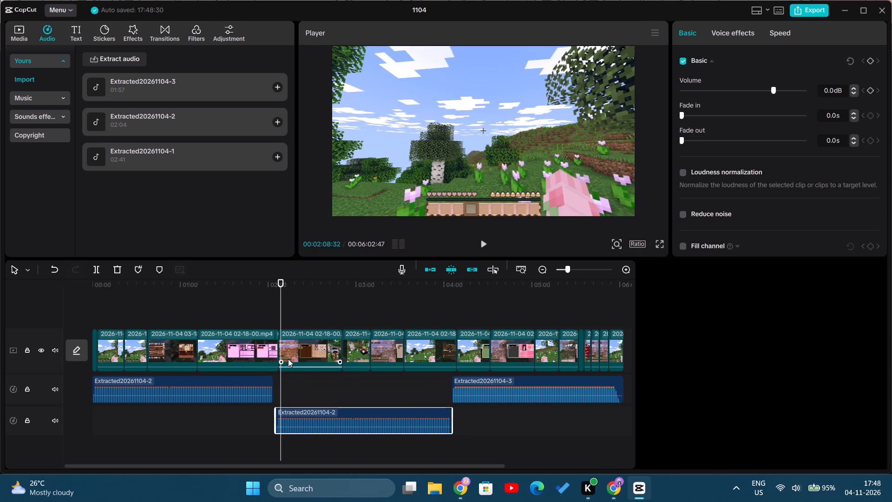
left_click_drag(302, 413, 297, 383)
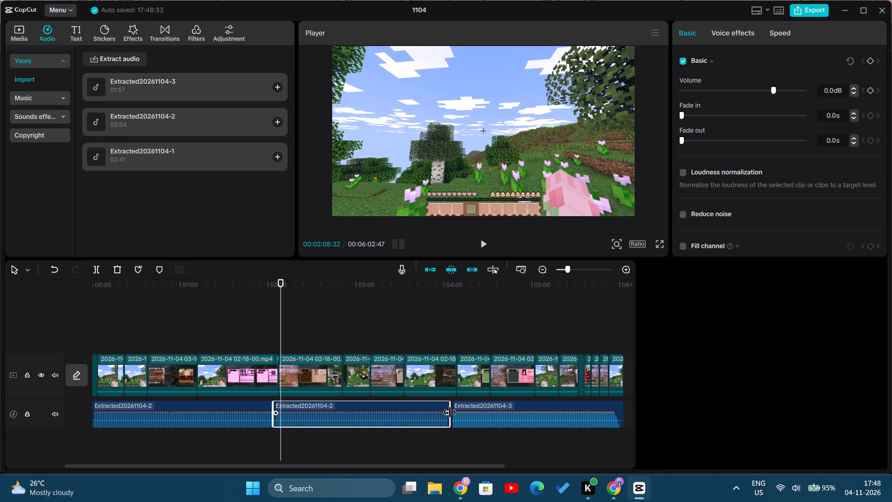
Extend the end of the second Mr. Turtle clip to meet the start of the Summer Thyme clip.
left_click_drag(450, 412, 461, 413)
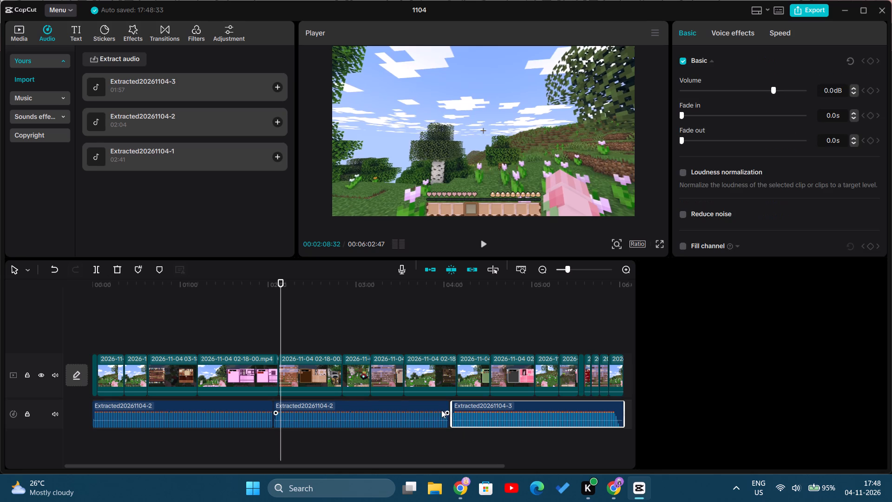
left_click(441, 410)
left_click_drag(448, 410, 453, 411)
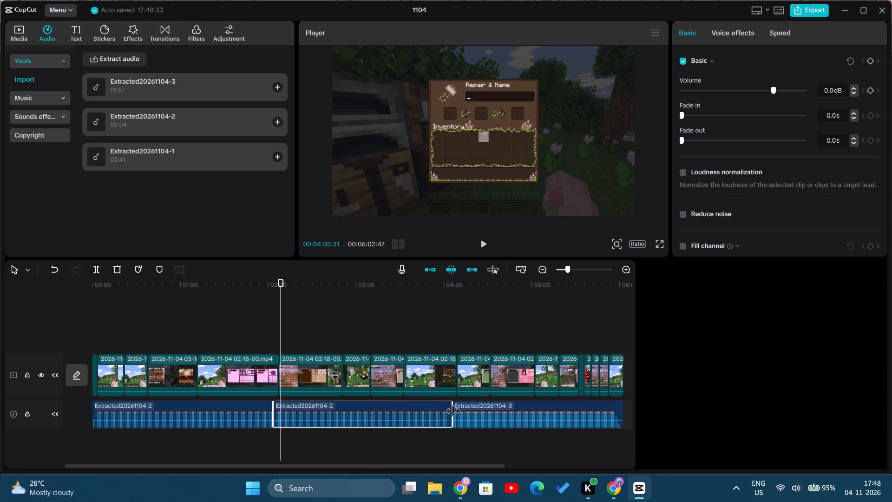
left_click_drag(453, 411, 454, 411)
left_click(388, 451)
left_click(294, 412)
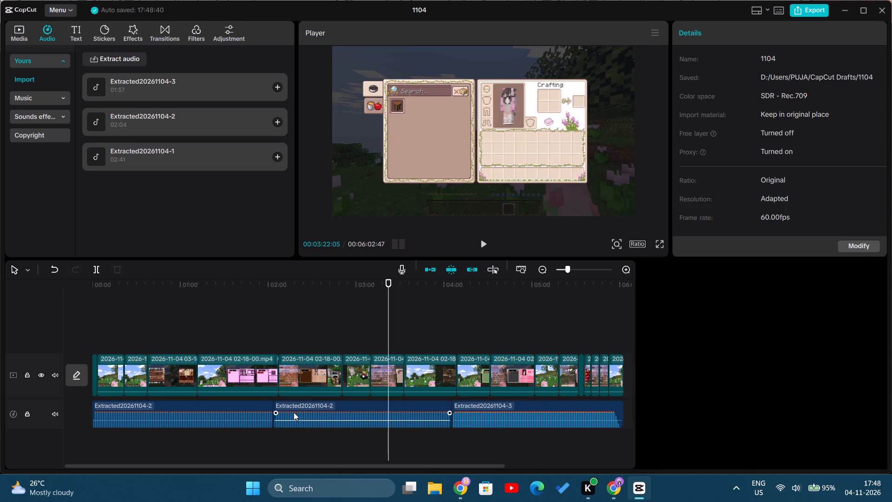
left_click_drag(273, 410, 265, 409)
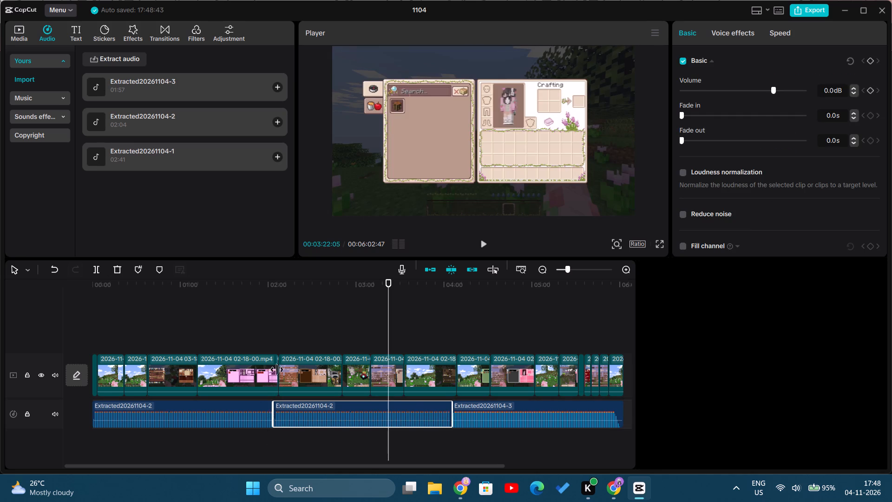
Play the opening seconds of the video from 00:00 and return to the beginning.
left_click(281, 321)
left_click_drag(281, 321, 277, 323)
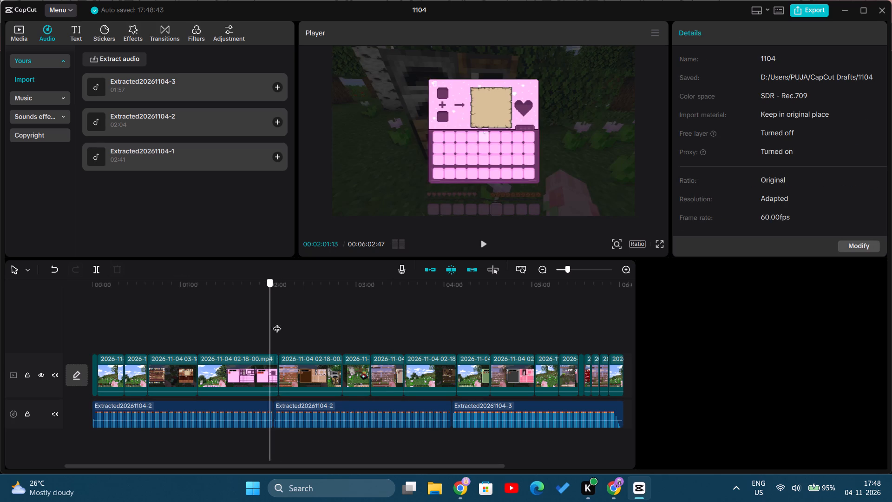
left_click_drag(277, 323, 34, 346)
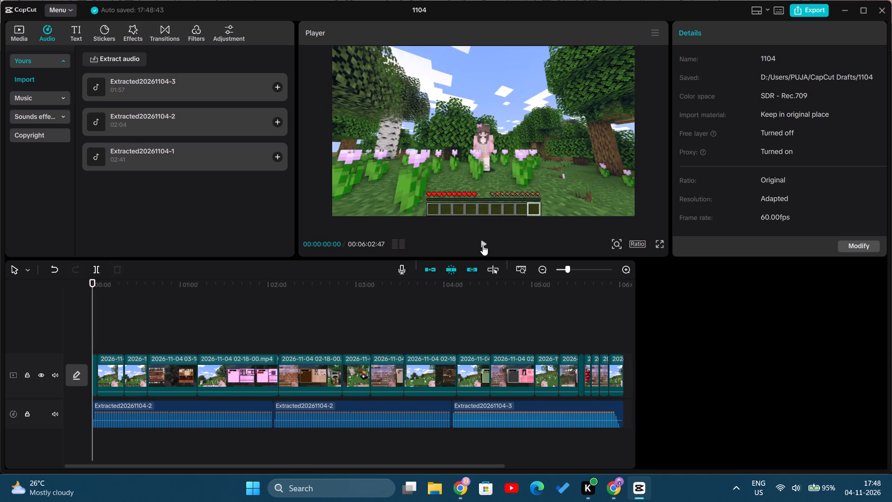
left_click(483, 245)
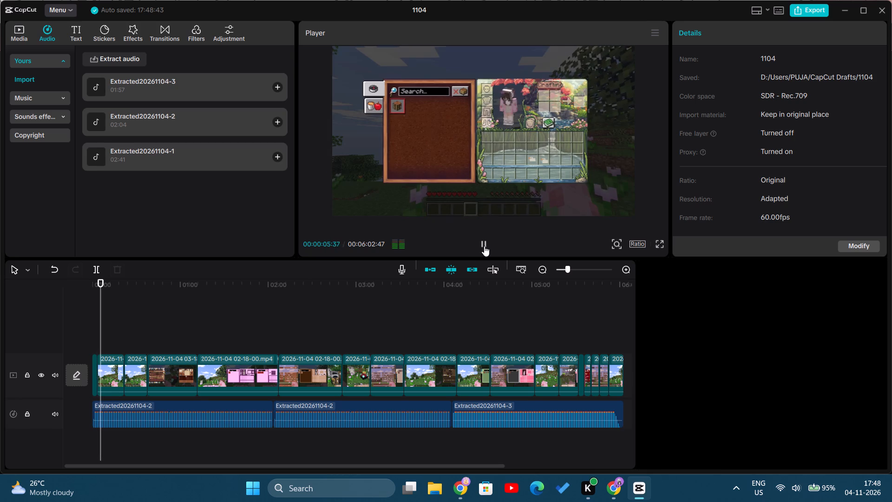
left_click_drag(101, 345, 78, 342)
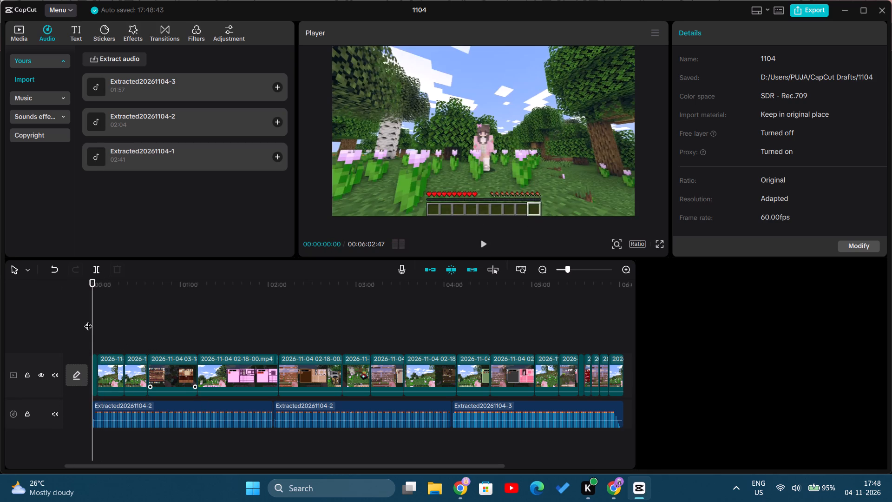
Scrub through the whole video from the beginning to the final clips to review the edit.
left_click_drag(92, 322, 108, 324)
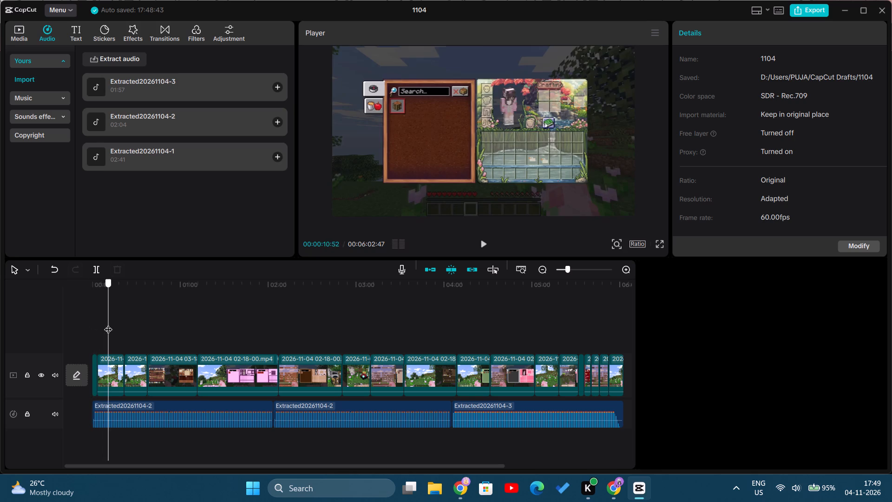
left_click_drag(108, 324, 189, 328)
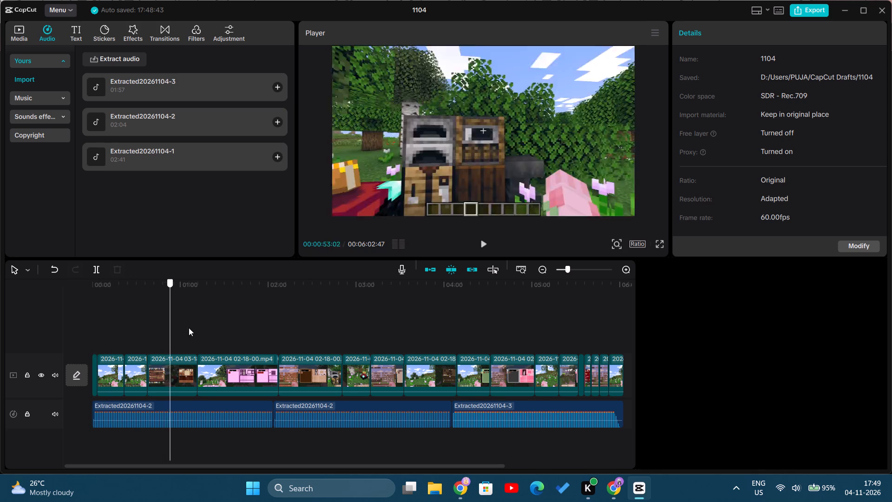
left_click_drag(189, 328, 204, 331)
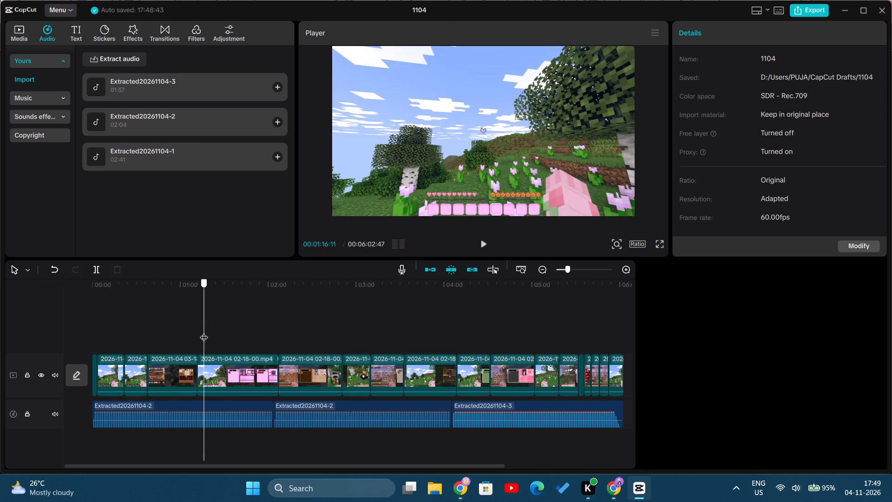
left_click_drag(204, 331, 184, 331)
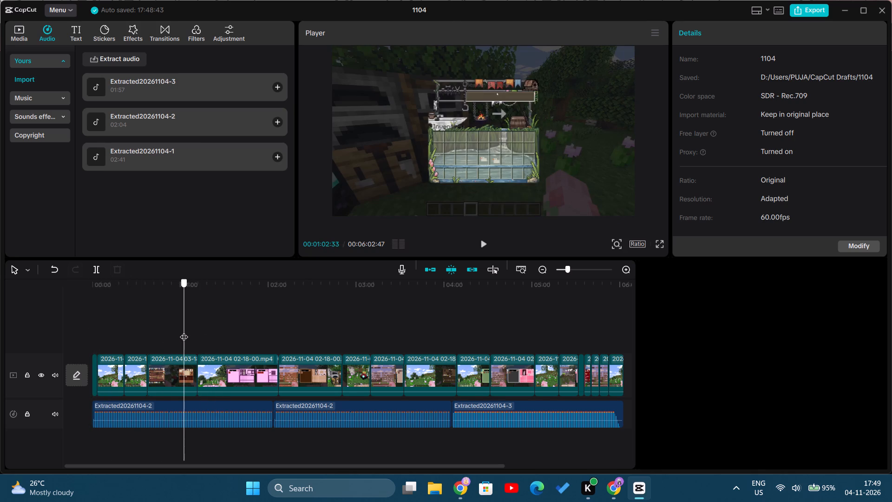
left_click_drag(184, 331, 218, 338)
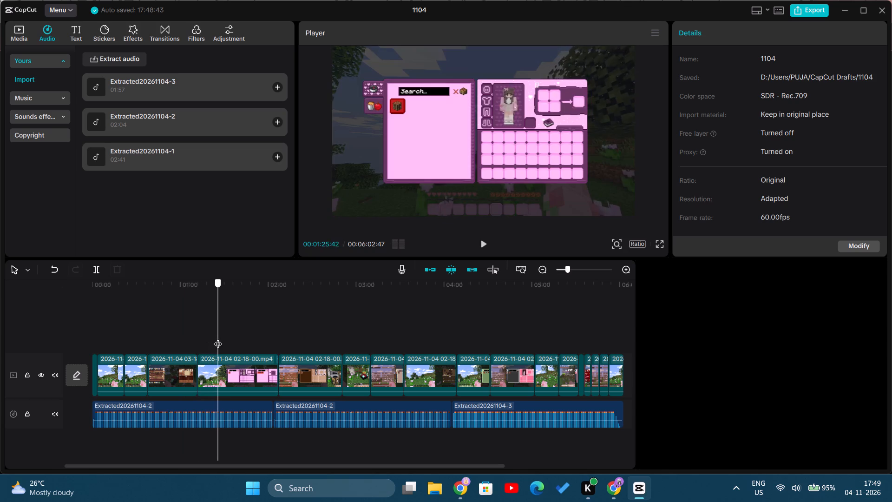
left_click_drag(218, 338, 299, 357)
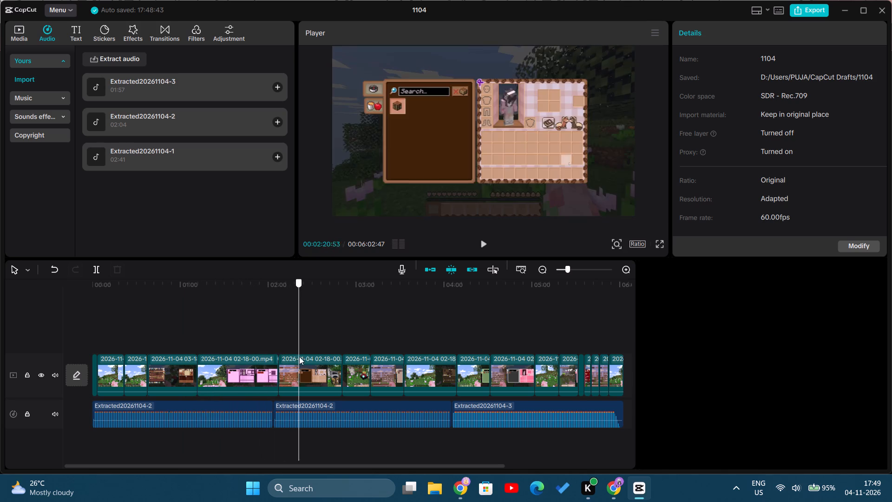
left_click_drag(299, 357, 367, 366)
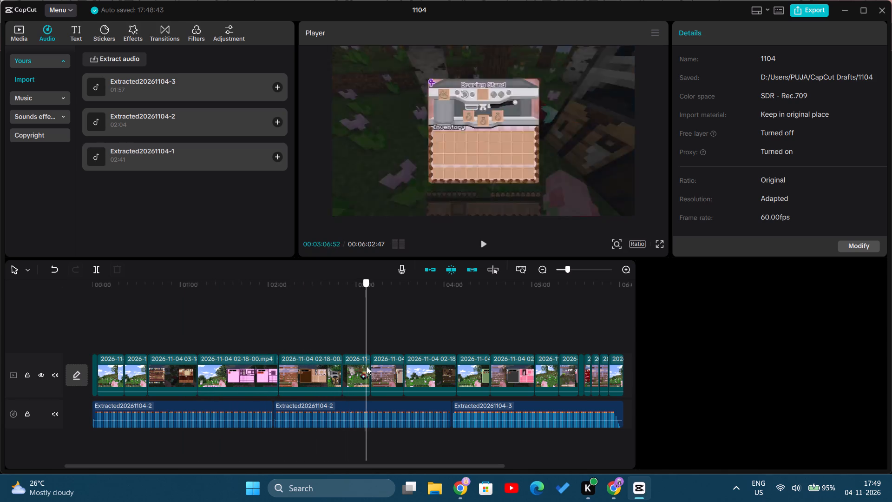
left_click_drag(367, 366, 430, 375)
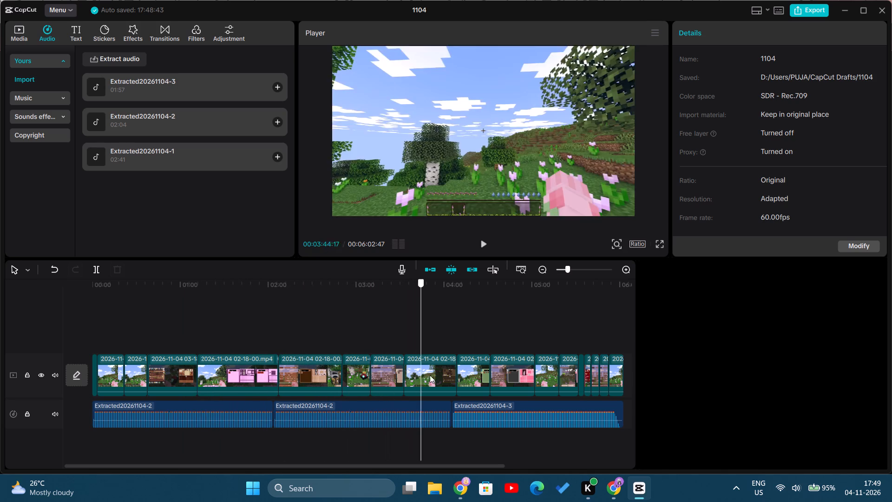
left_click_drag(430, 375, 468, 384)
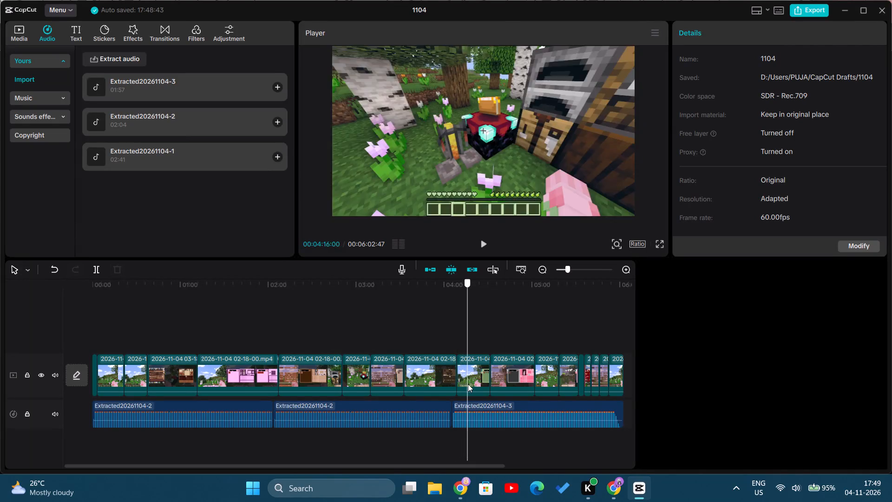
left_click_drag(468, 384, 485, 383)
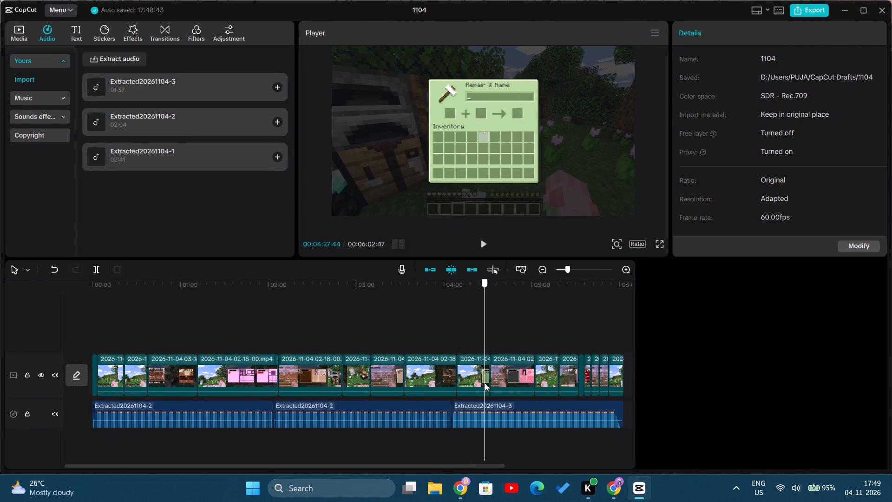
left_click_drag(485, 383, 537, 387)
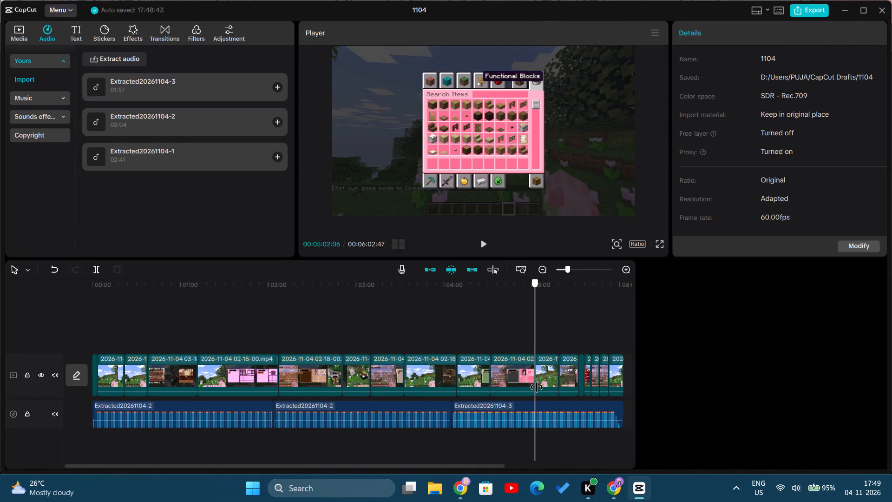
left_click_drag(537, 387, 559, 394)
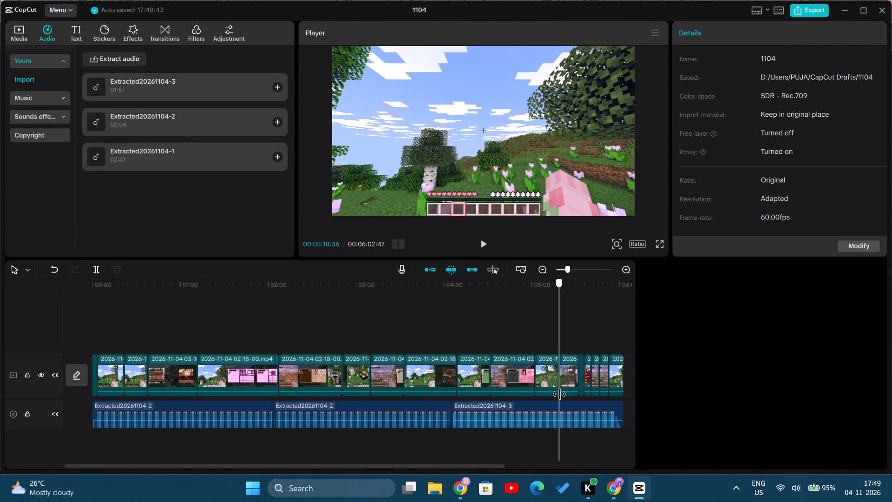
left_click_drag(559, 394, 571, 401)
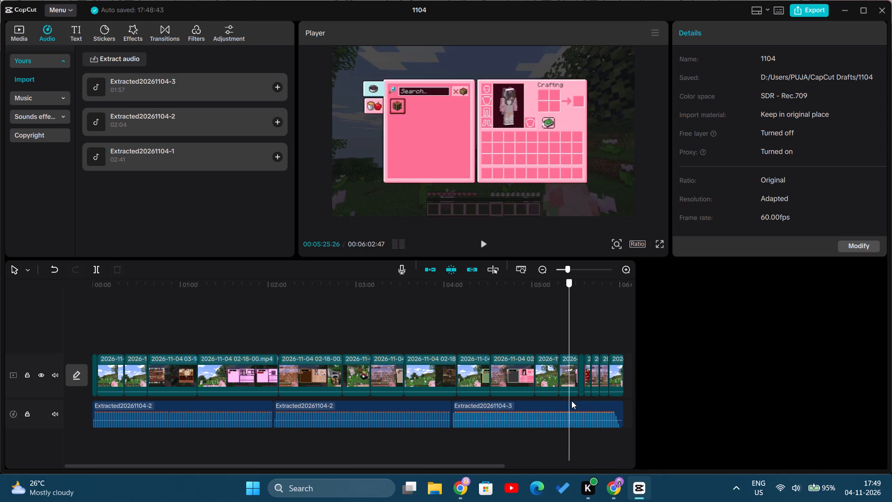
left_click_drag(571, 401, 612, 403)
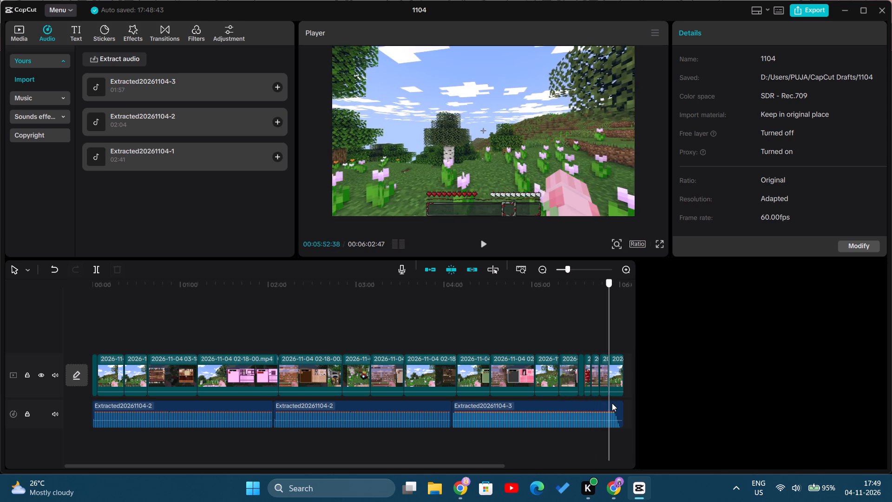
left_click_drag(612, 403, 587, 405)
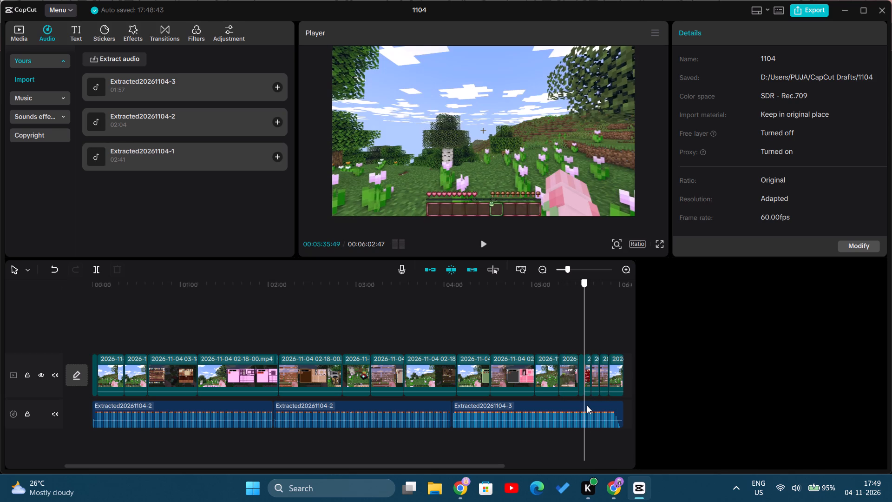
left_click_drag(587, 405, 578, 404)
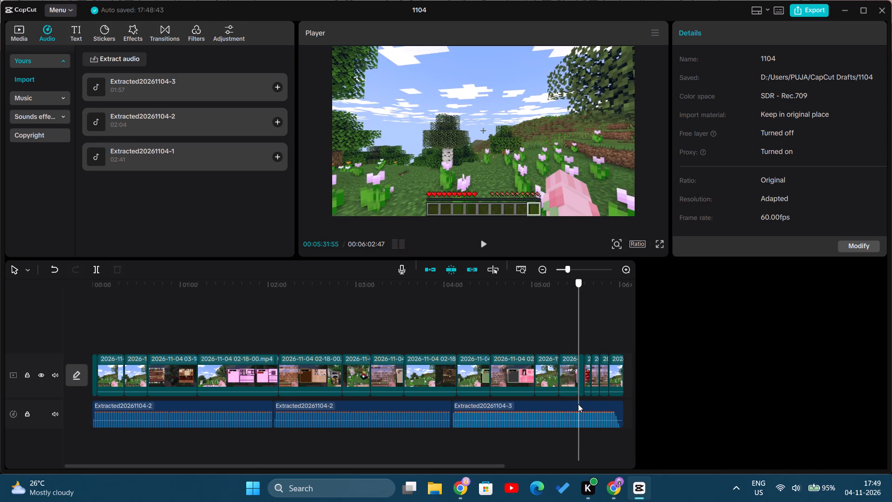
left_click_drag(578, 404, 591, 405)
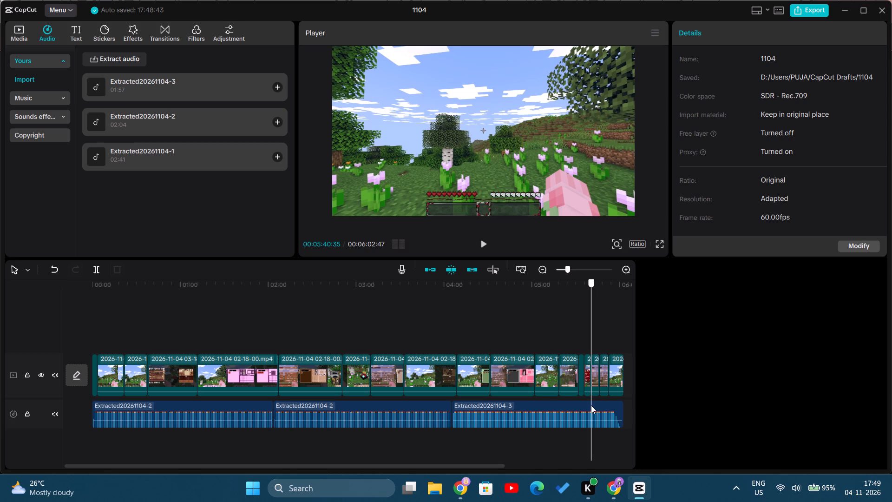
Scrub back from the final clips through the edit to the beginning, checking the video's opening seconds.
left_click_drag(591, 405, 584, 404)
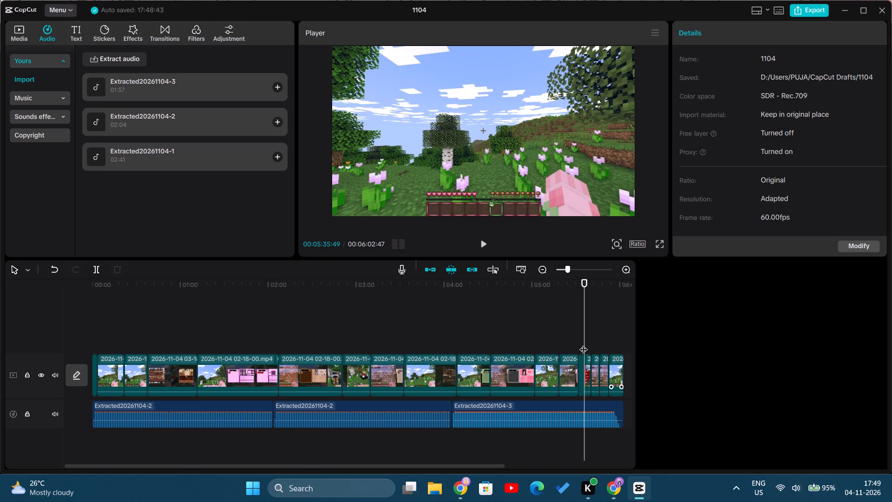
left_click_drag(584, 343, 182, 341)
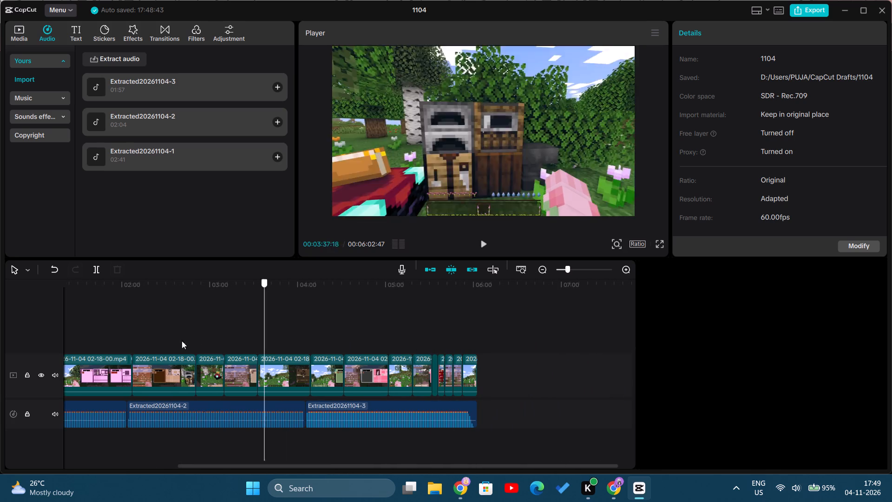
left_click_drag(182, 341, 23, 343)
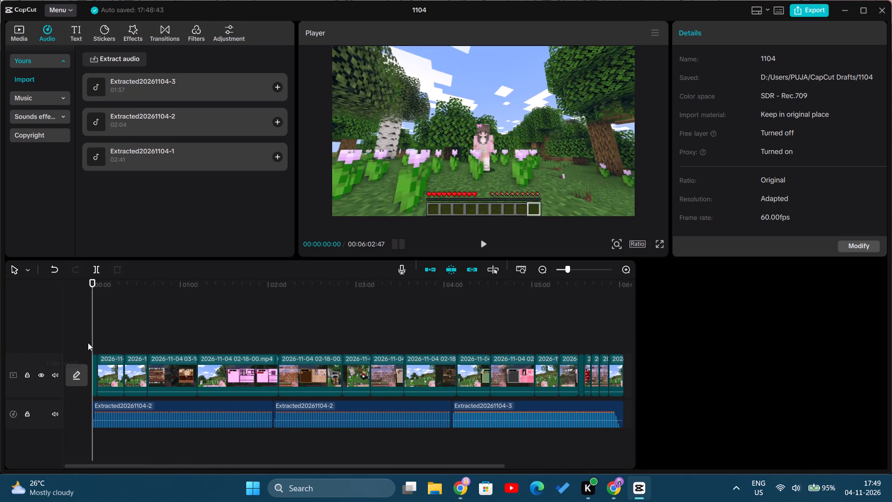
left_click_drag(90, 341, 98, 342)
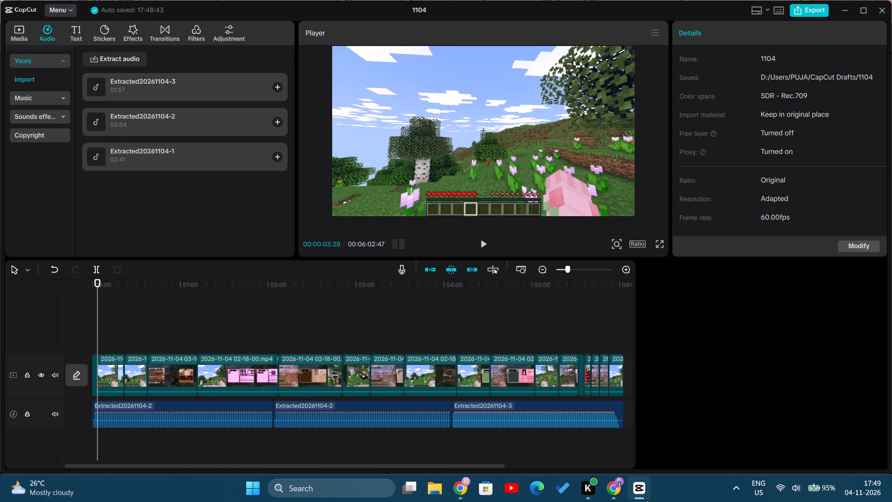
Switch to Chrome and close the YouTube Studio Audio library page, keeping the relaxing Minecraft music video open.
left_click(462, 482)
left_click(106, 16)
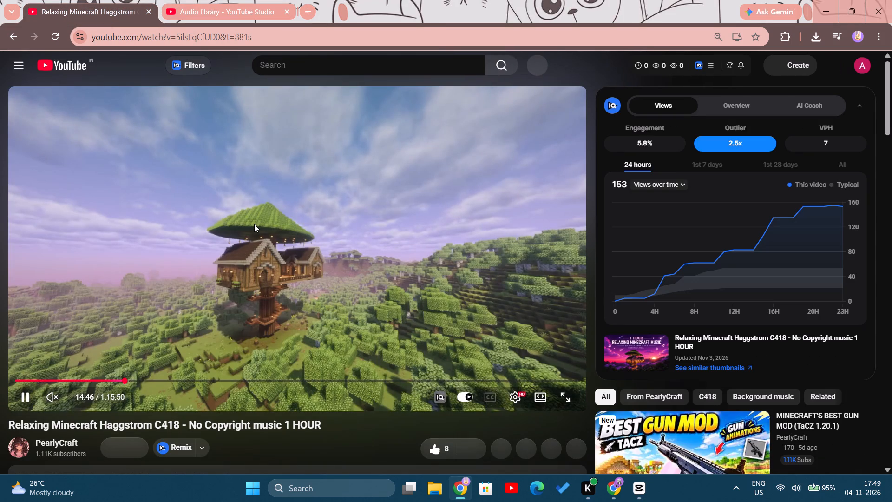
left_click(286, 11)
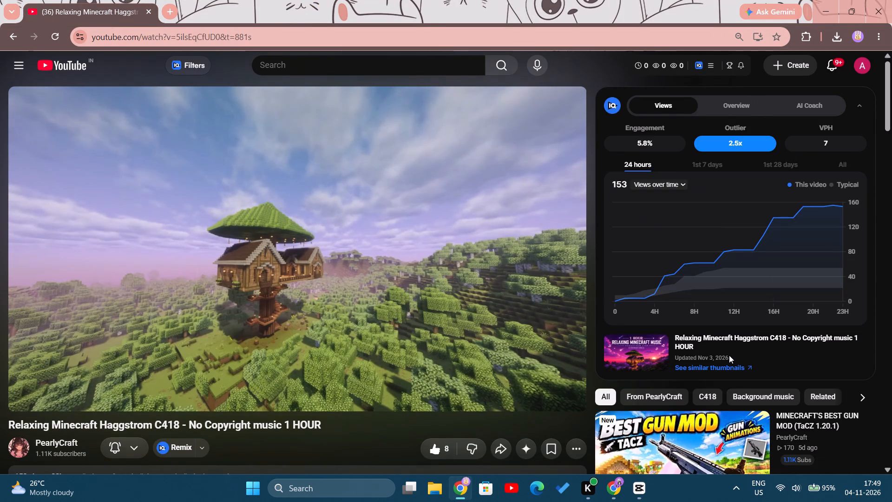
Switch to the other Chrome window and open YouTube's home page in a new tab.
left_click(616, 491)
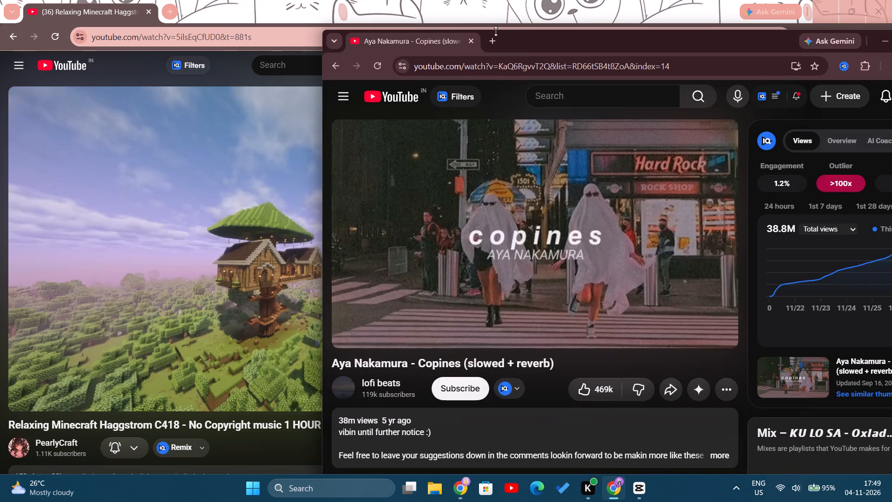
left_click(495, 43)
key("y")
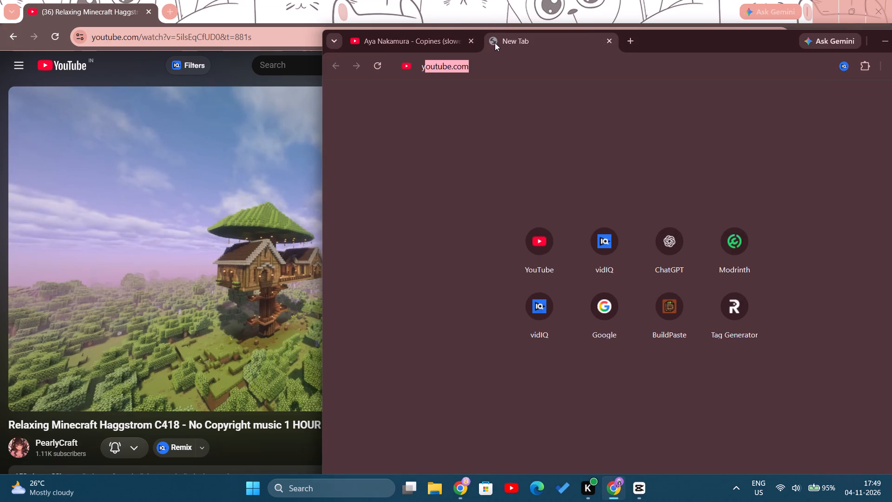
key("Return")
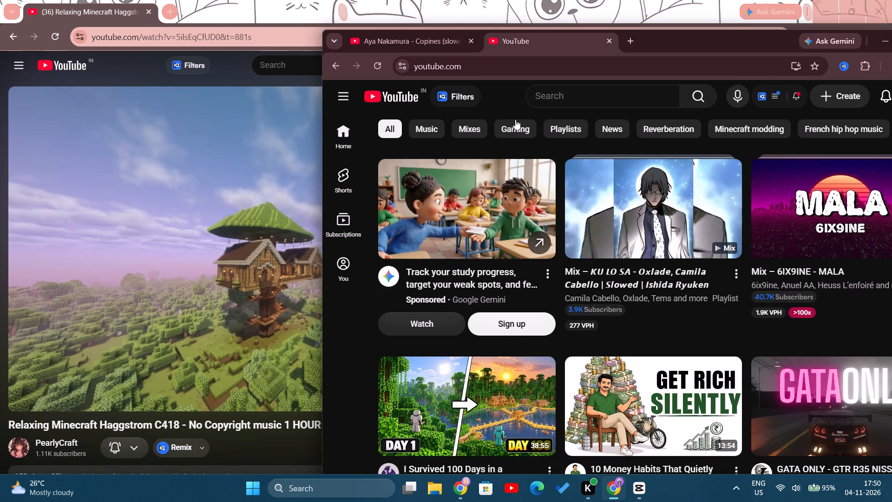
Search YouTube for "cute and aesthetic gui minecraft".
left_click(554, 97)
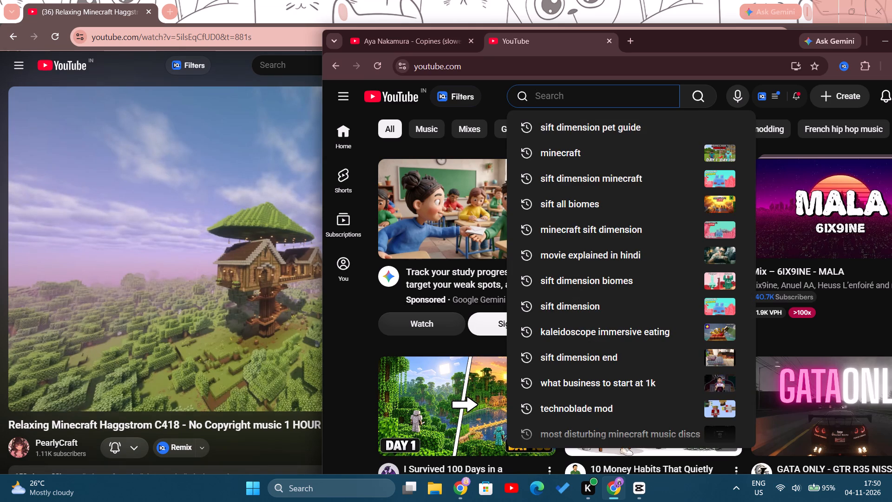
type("cute and aesthetic")
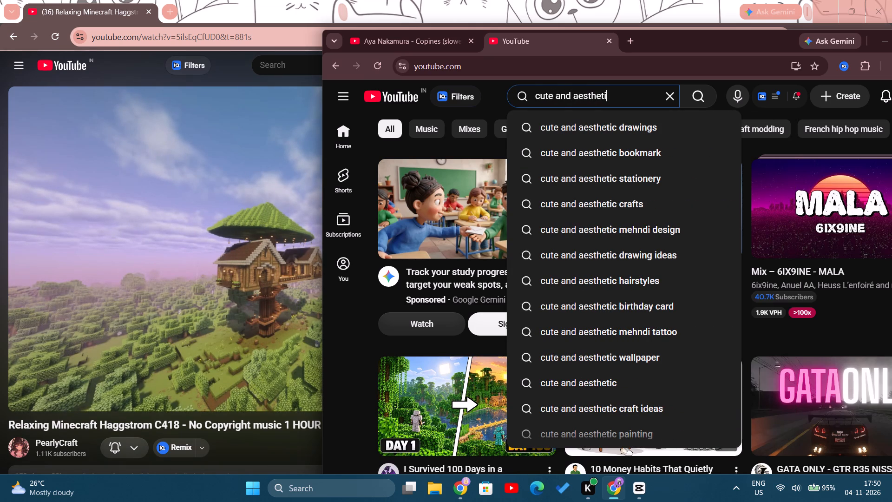
key("space")
type("gui")
key("space")
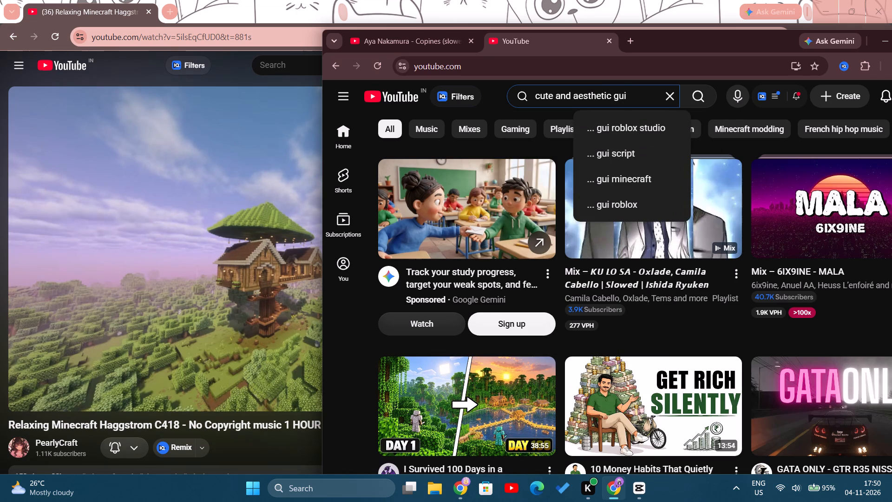
type("minecraft")
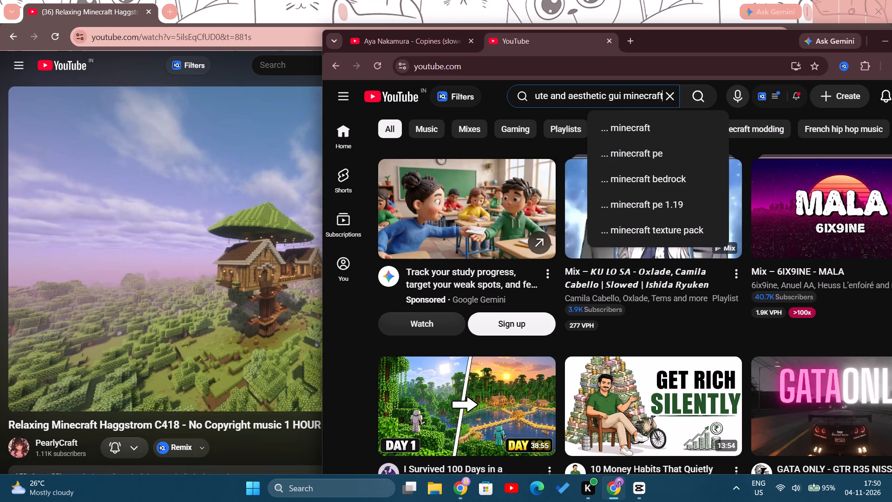
key("Return")
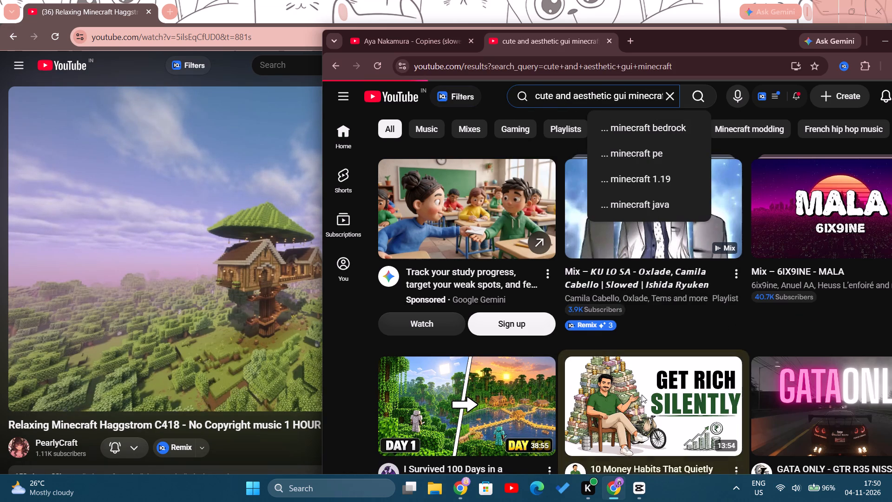
scroll(676, 353, "down", 2)
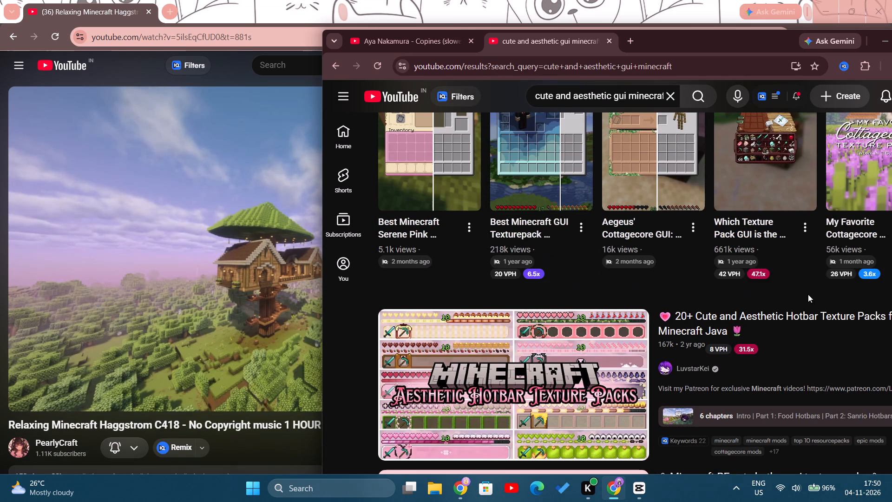
scroll(563, 252, "down", 1)
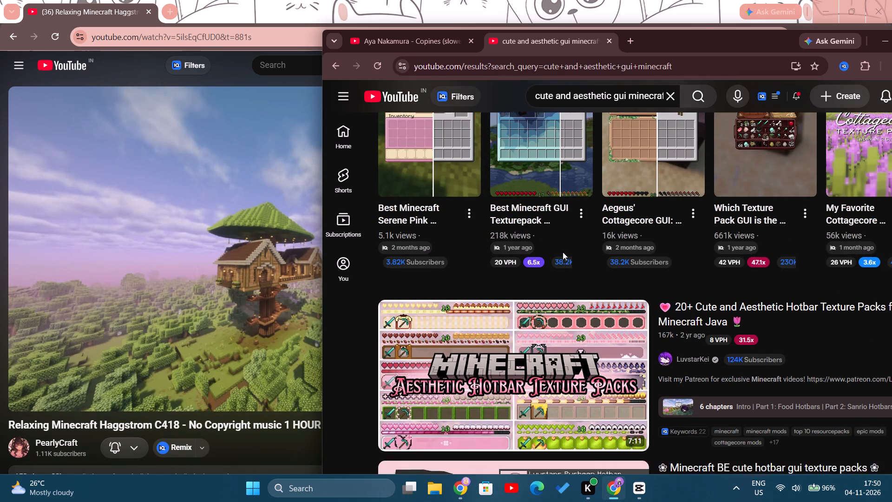
scroll(854, 165, "down", 2)
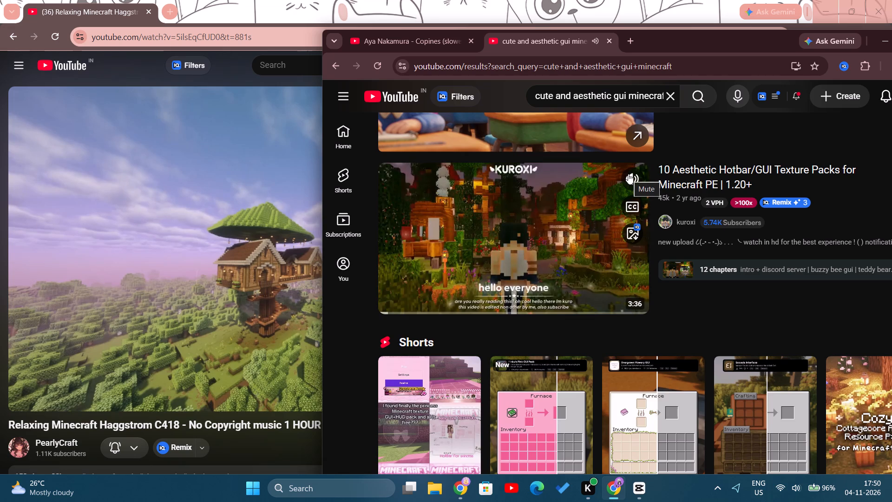
scroll(539, 223, "down", 9)
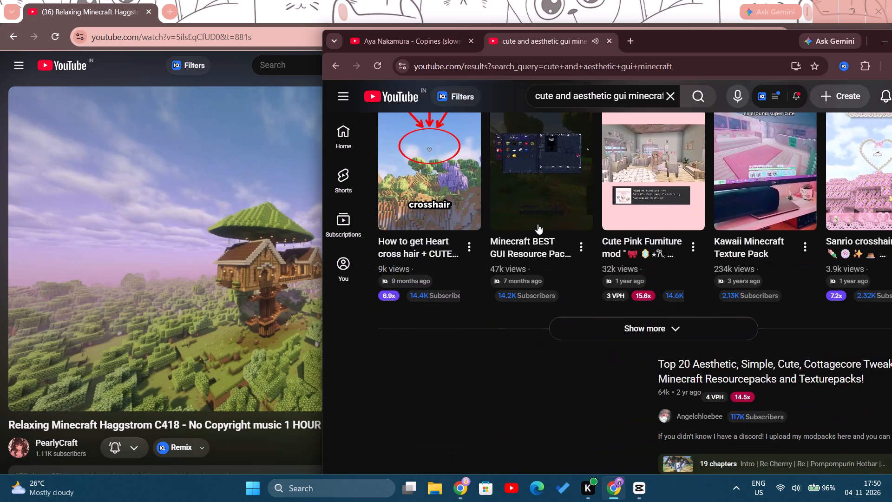
scroll(538, 224, "down", 2)
scroll(506, 296, "down", 2)
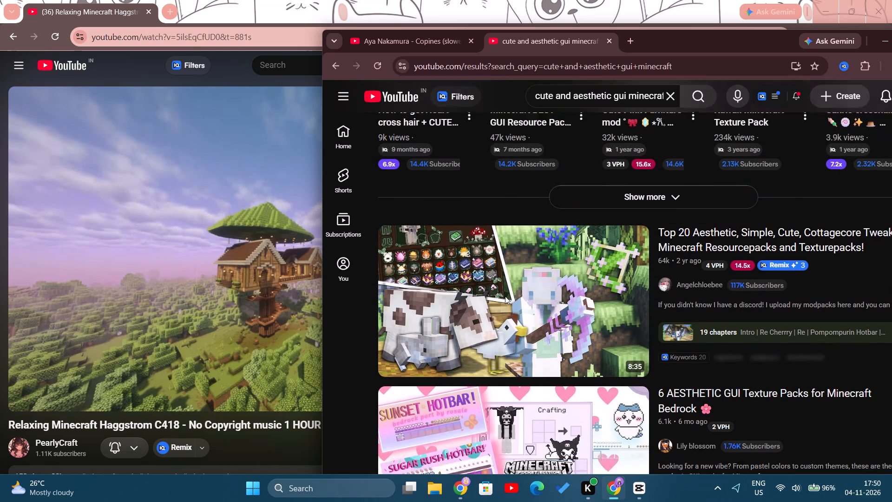
scroll(483, 309, "down", 1)
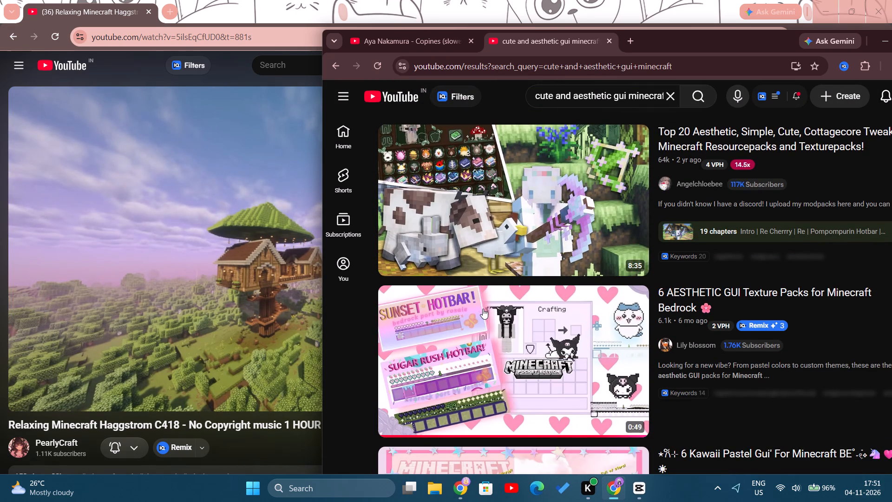
scroll(482, 303, "down", 4)
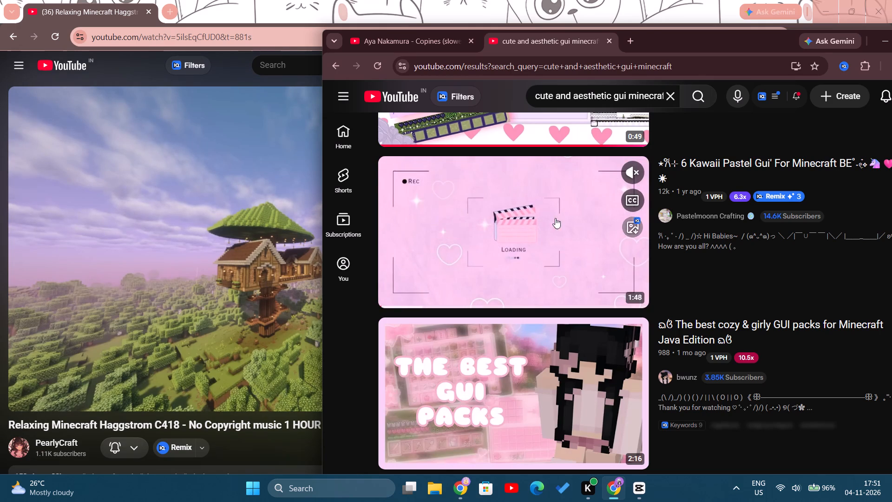
scroll(539, 247, "down", 4)
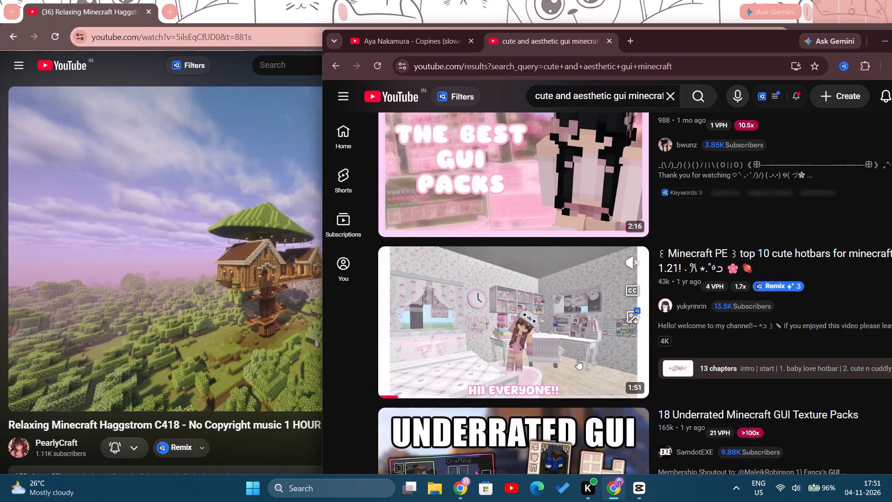
left_click(635, 264)
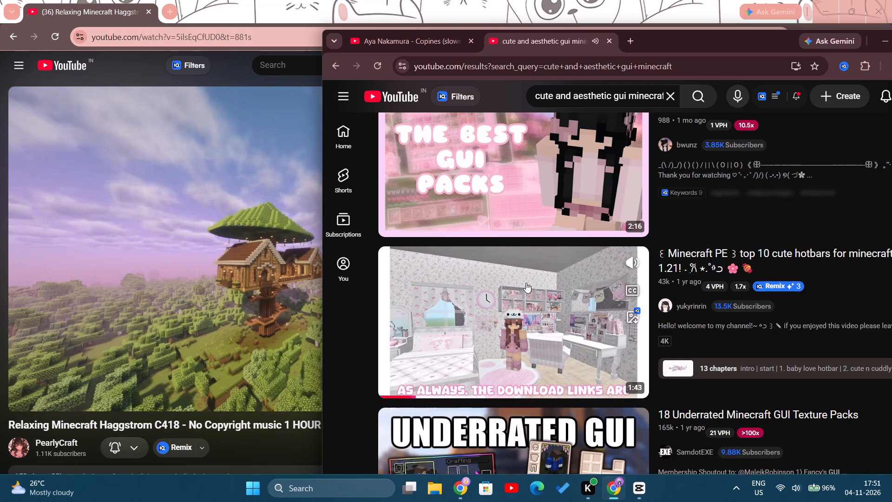
Skim the preview of "Cute and Aesthetic GUI Resource packs for Minecraft Java Edition" from its intro through the showcased packs.
scroll(526, 283, "down", 3)
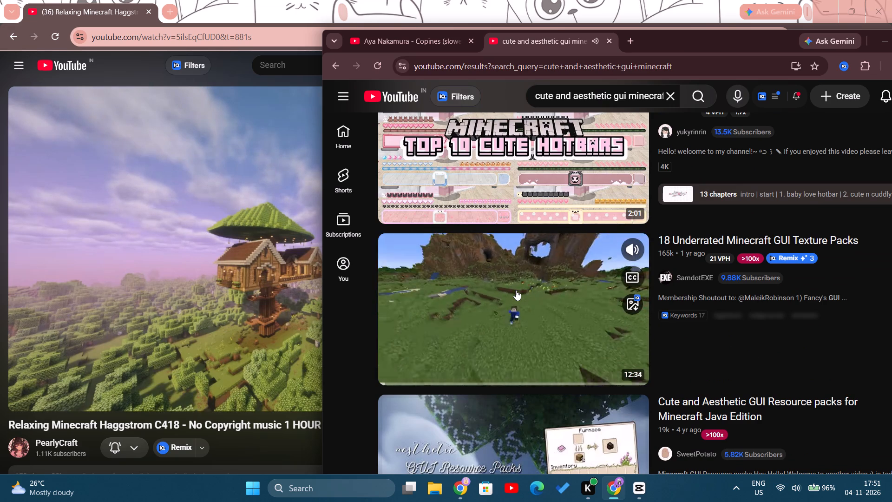
scroll(516, 290, "down", 3)
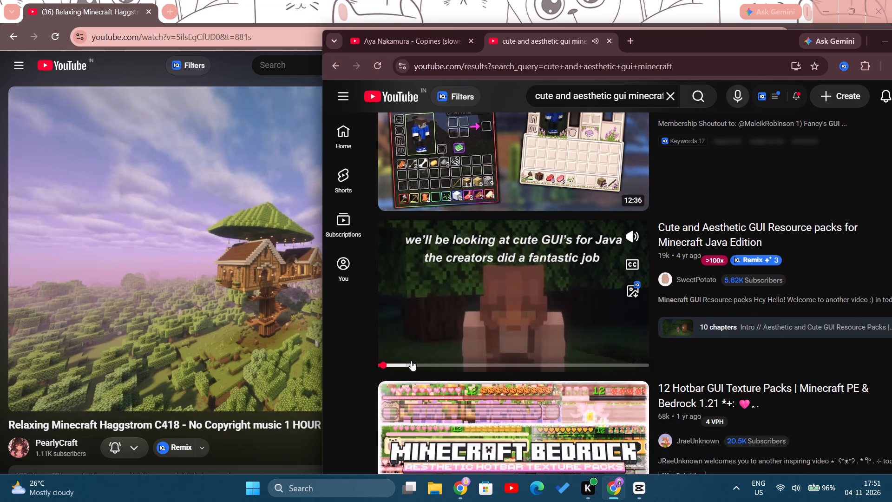
left_click(409, 363)
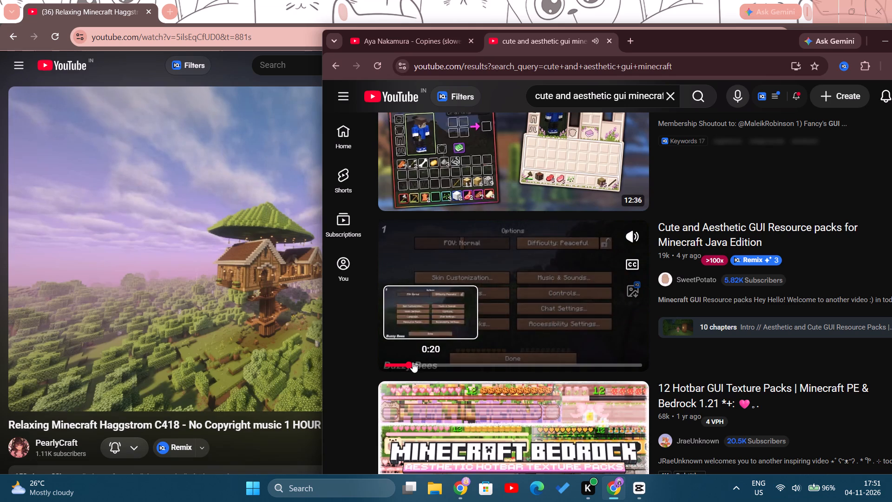
left_click(418, 364)
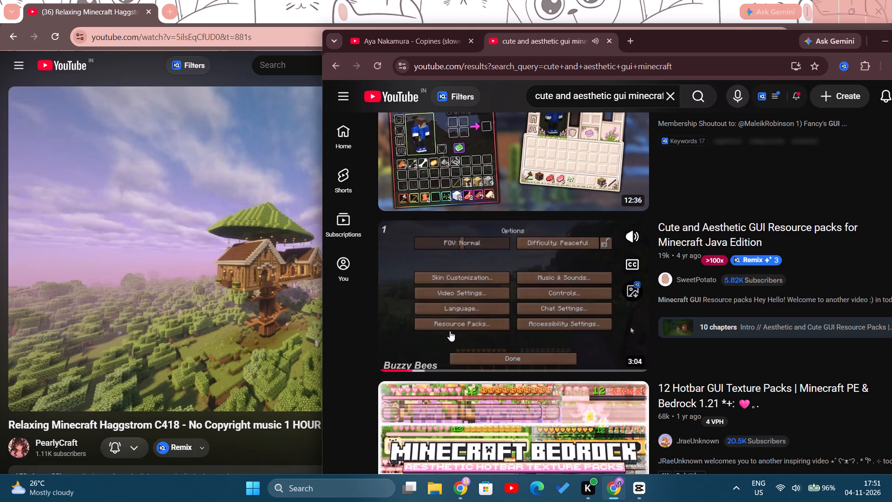
left_click(437, 363)
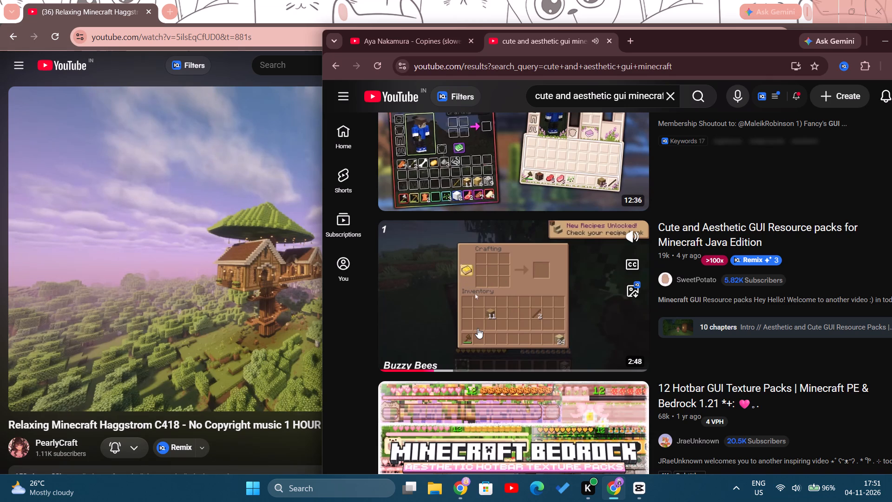
left_click(474, 367)
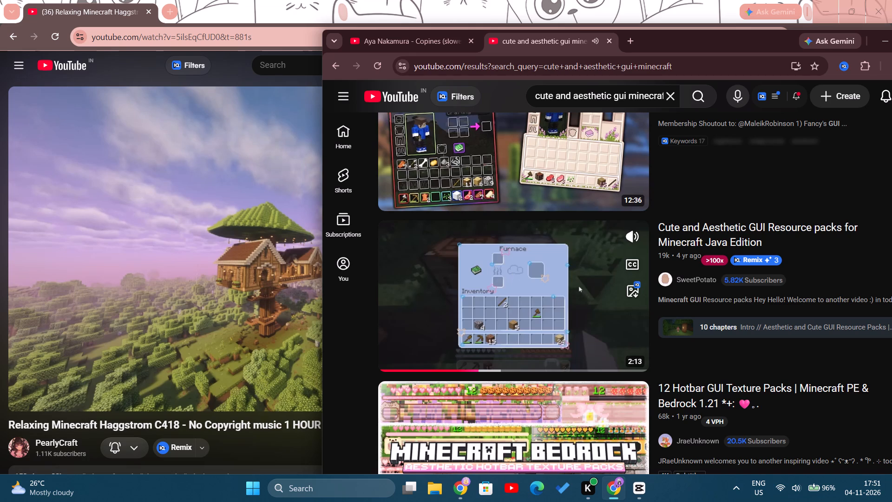
left_click(503, 361)
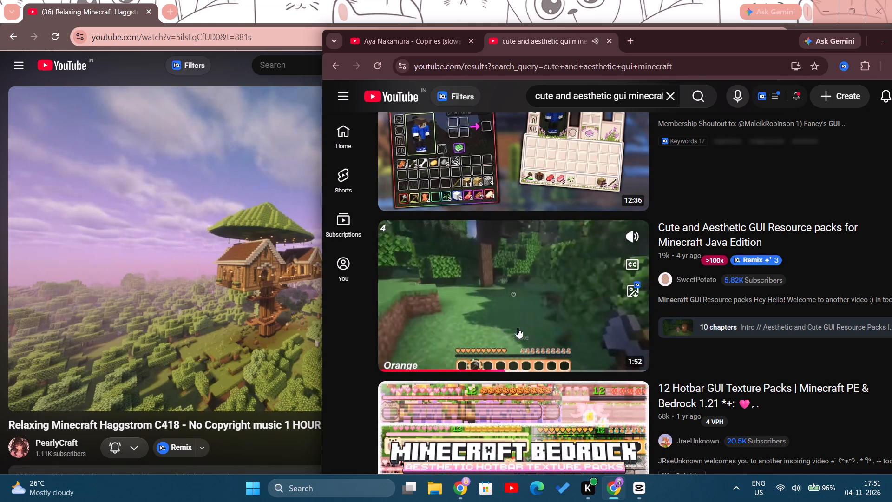
left_click(526, 362)
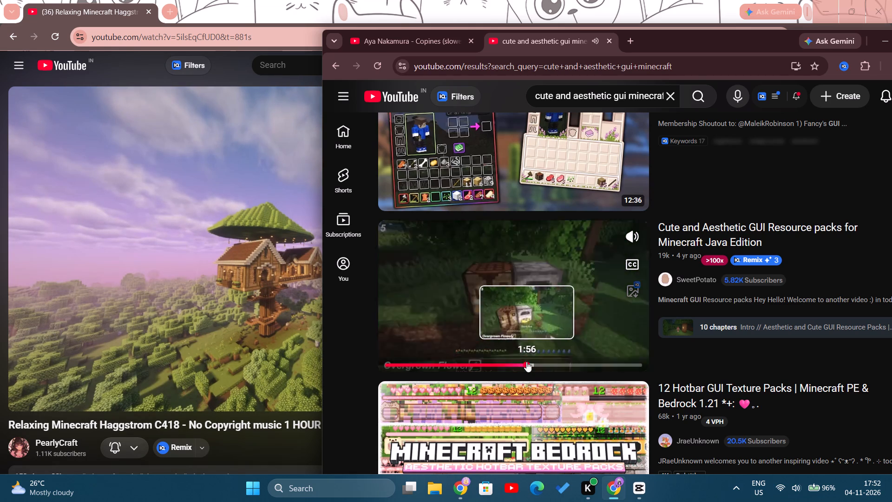
left_click(555, 363)
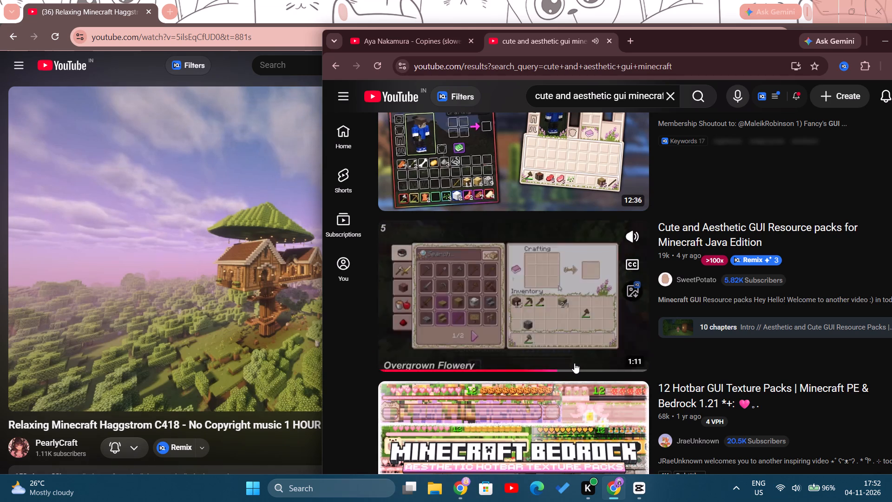
left_click(586, 361)
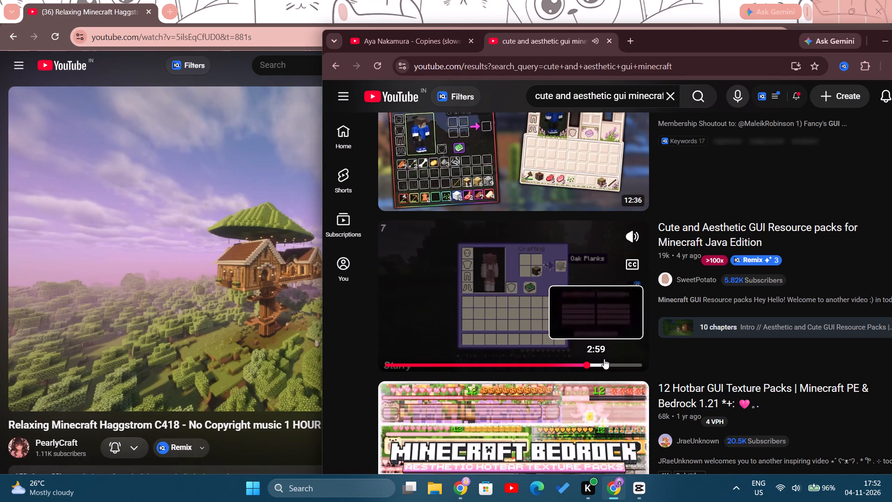
left_click(604, 359)
Browse further down the search results, examining titles and thumbnails of hotbar GUI and aesthetic texture pack videos.
scroll(486, 333, "down", 1)
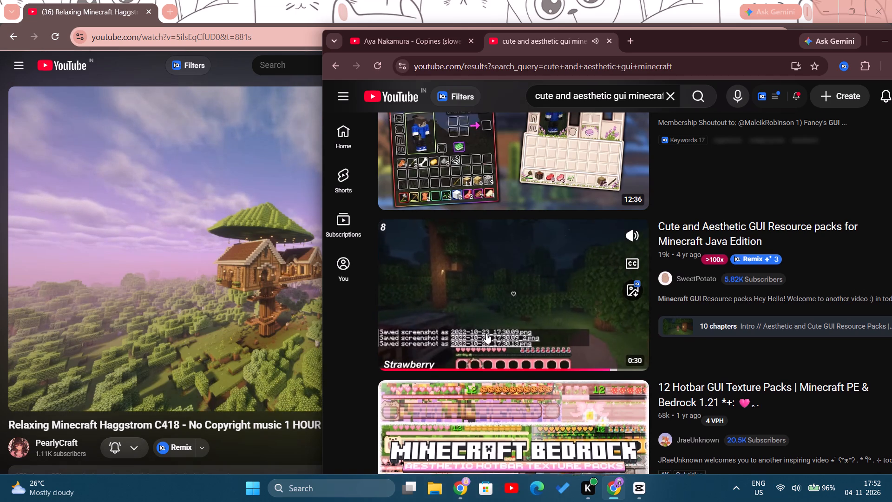
scroll(486, 333, "down", 4)
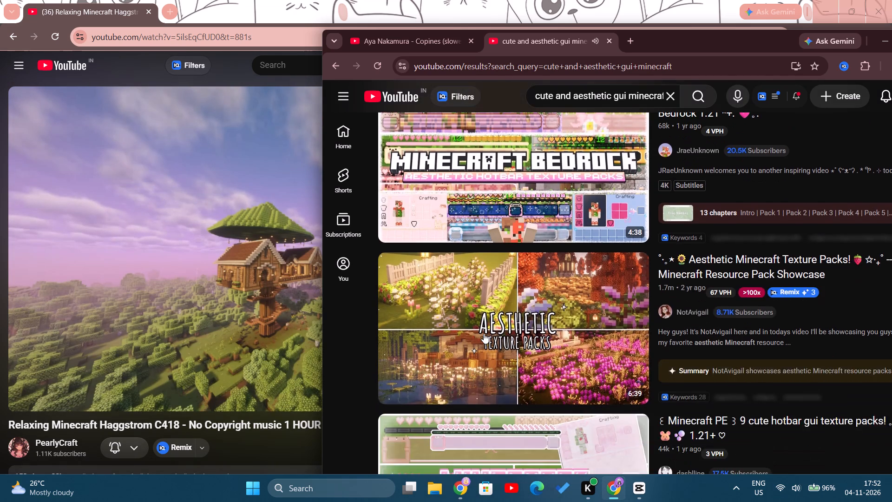
scroll(484, 333, "up", 1)
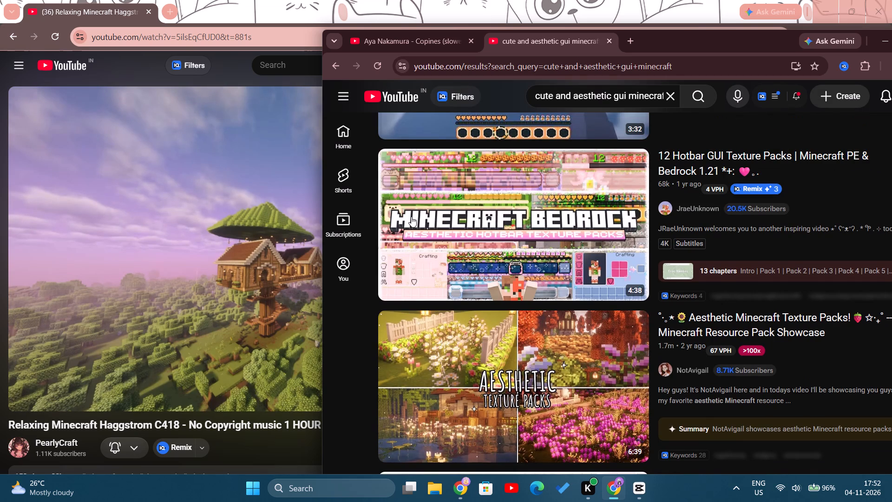
scroll(408, 306, "down", 1)
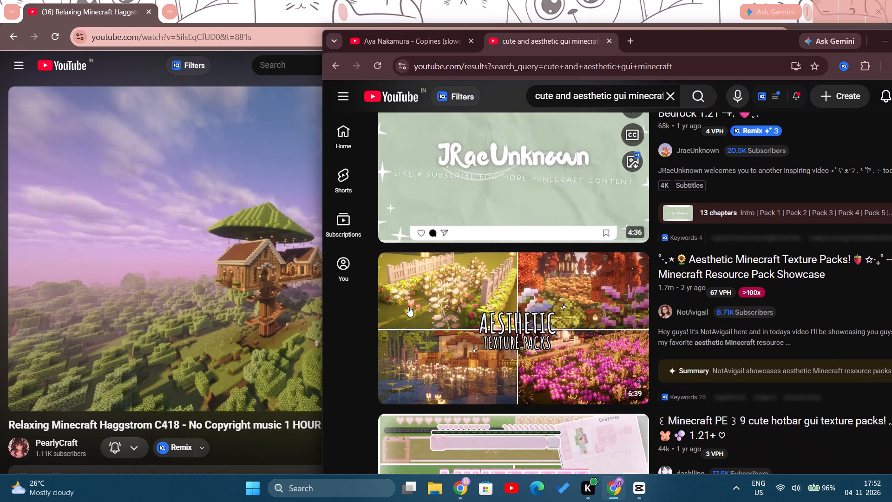
scroll(353, 321, "up", 1)
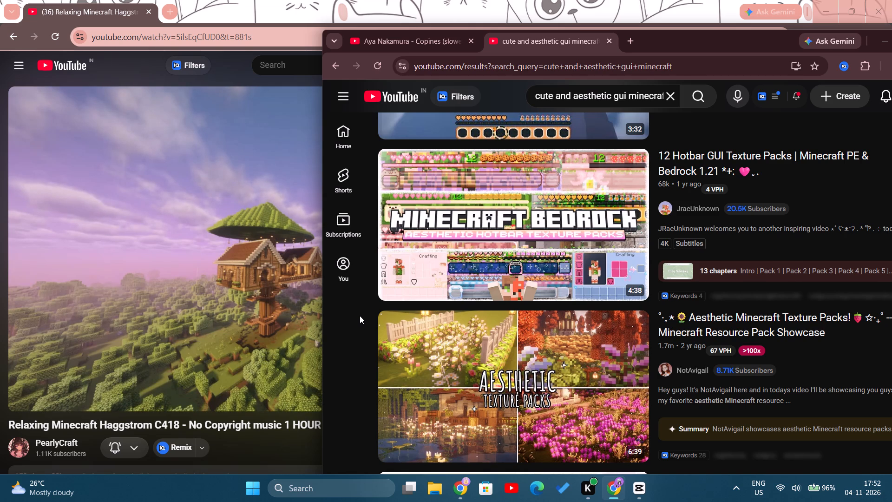
scroll(360, 316, "down", 4)
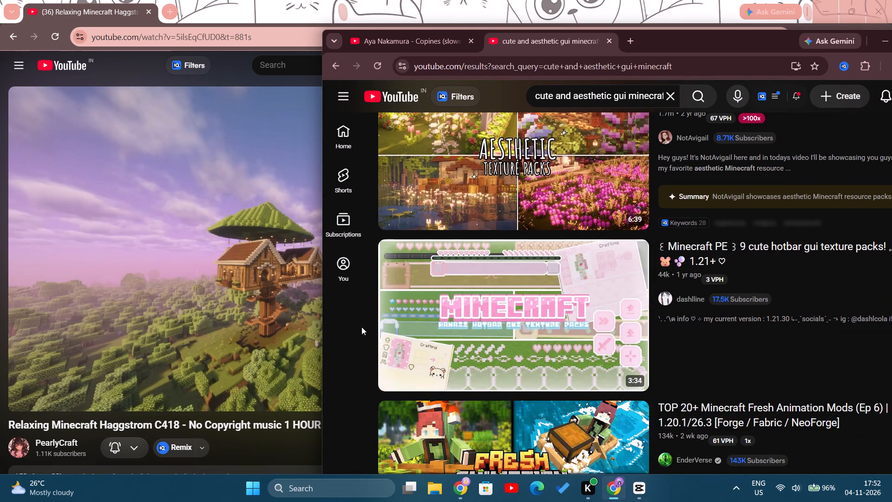
scroll(502, 386, "down", 2)
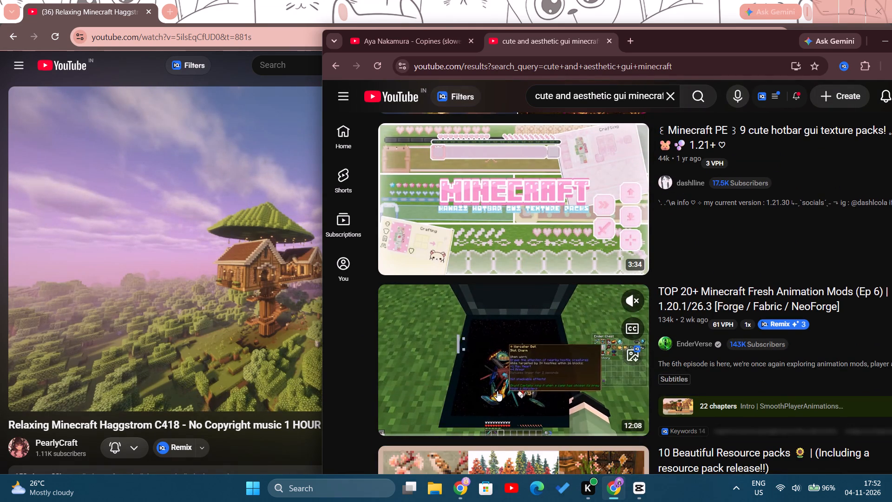
scroll(456, 404, "down", 3)
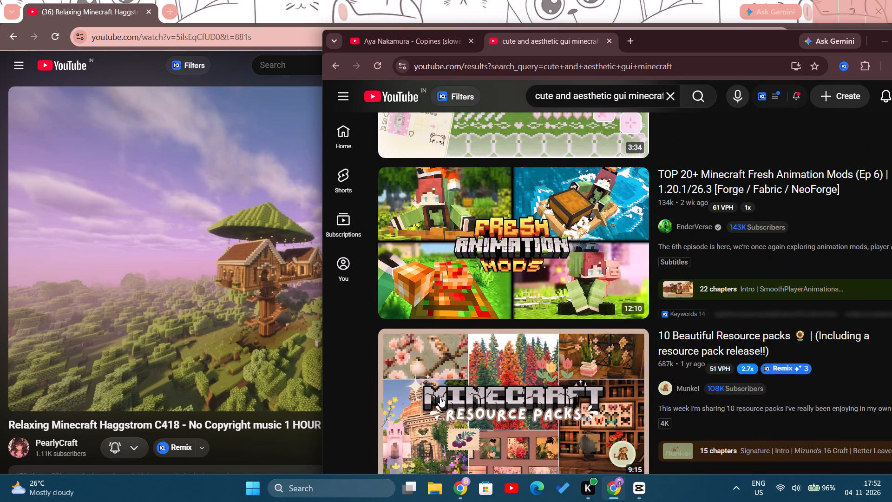
scroll(439, 397, "down", 3)
scroll(393, 390, "down", 3)
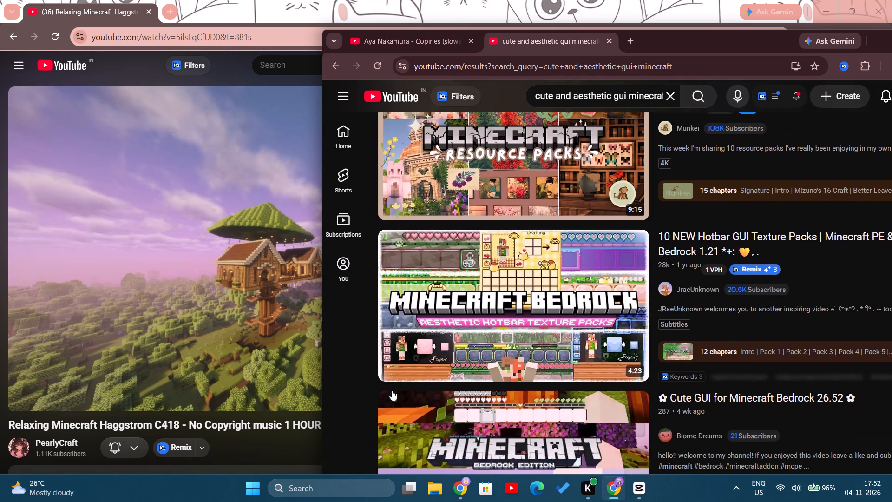
scroll(483, 372, "down", 2)
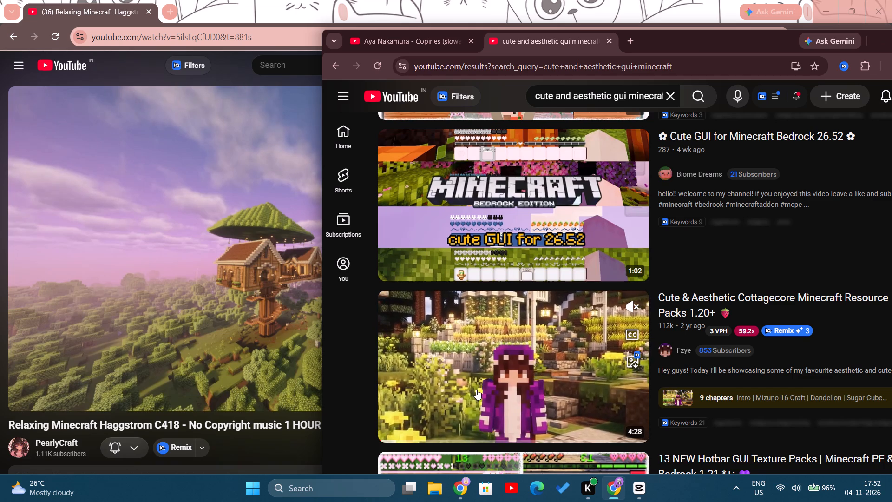
scroll(360, 394, "down", 2)
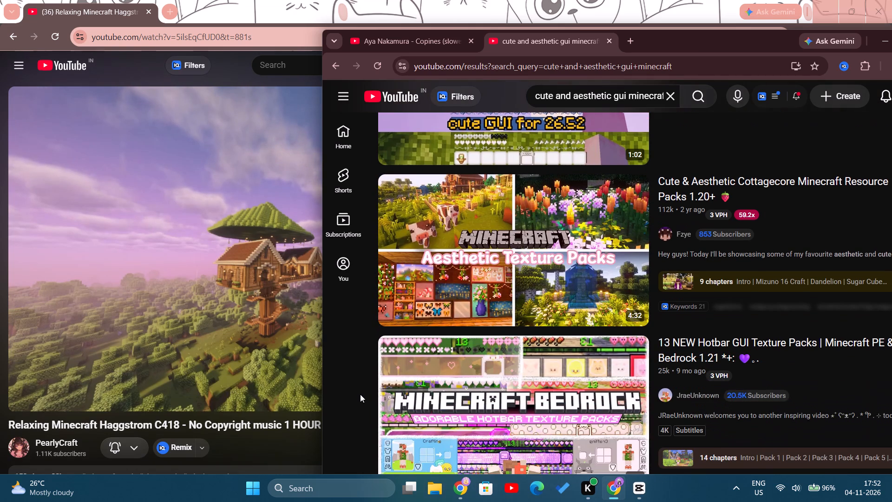
scroll(360, 394, "down", 6)
scroll(374, 434, "down", 3)
scroll(370, 433, "up", 2)
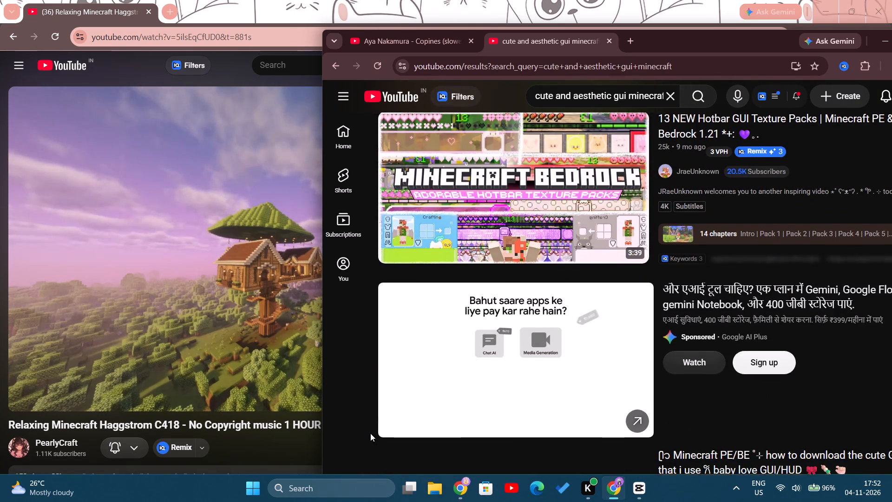
scroll(370, 433, "down", 3)
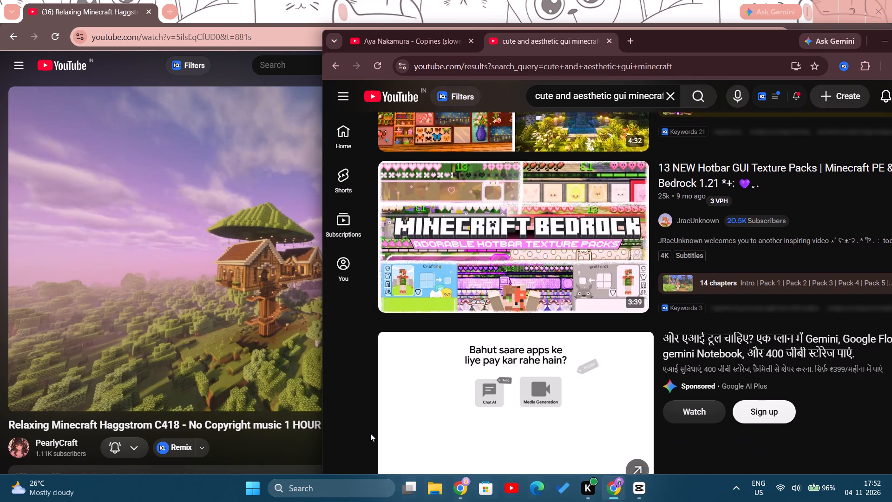
scroll(370, 433, "down", 1)
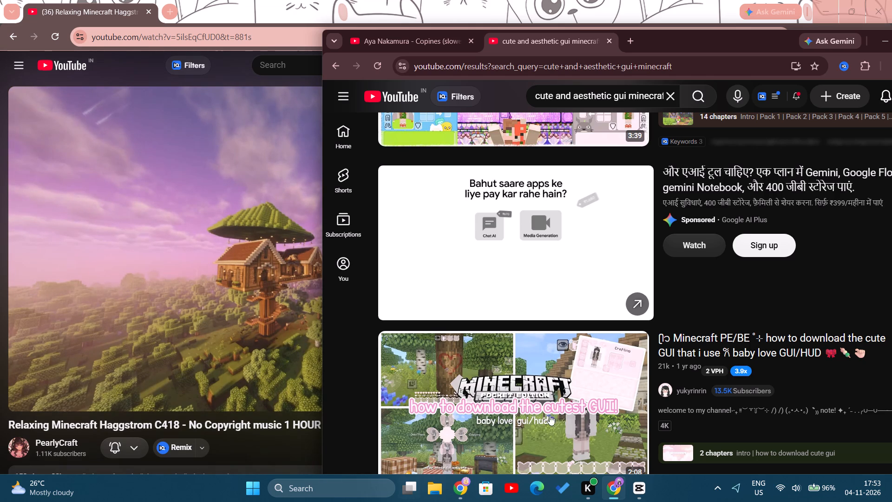
Look back up through the search results, comparing the thumbnails up to the "Aesthetic Minecraft Texture Packs" showcase.
scroll(456, 374, "up", 5)
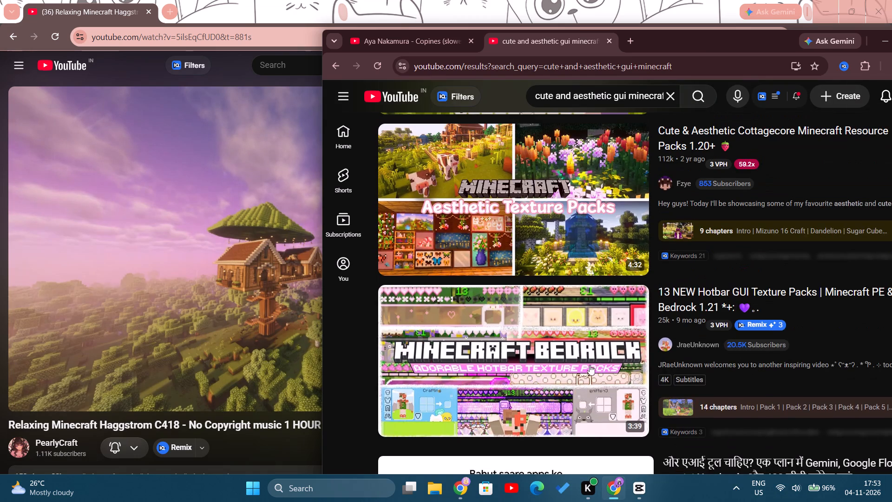
scroll(639, 355, "up", 4)
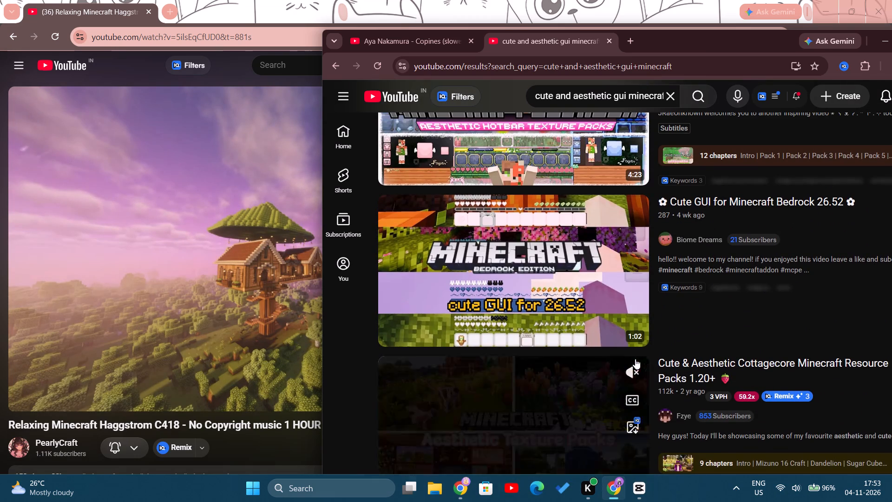
scroll(635, 359, "up", 8)
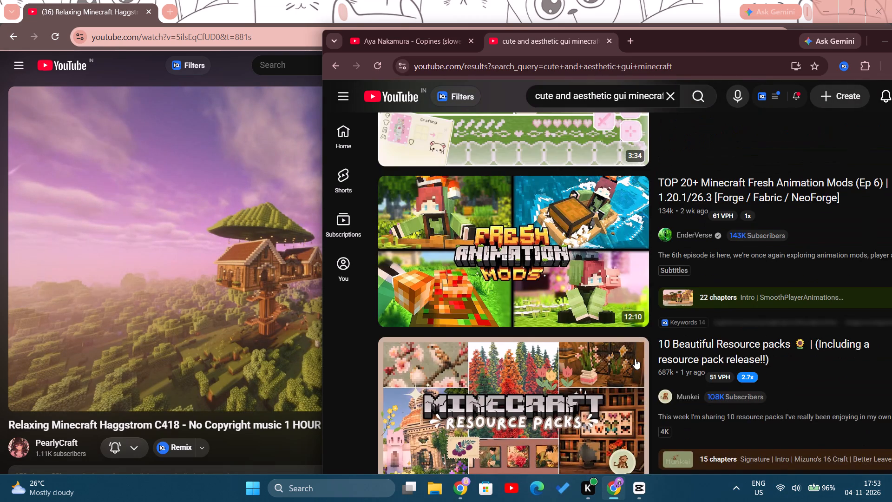
scroll(635, 359, "up", 6)
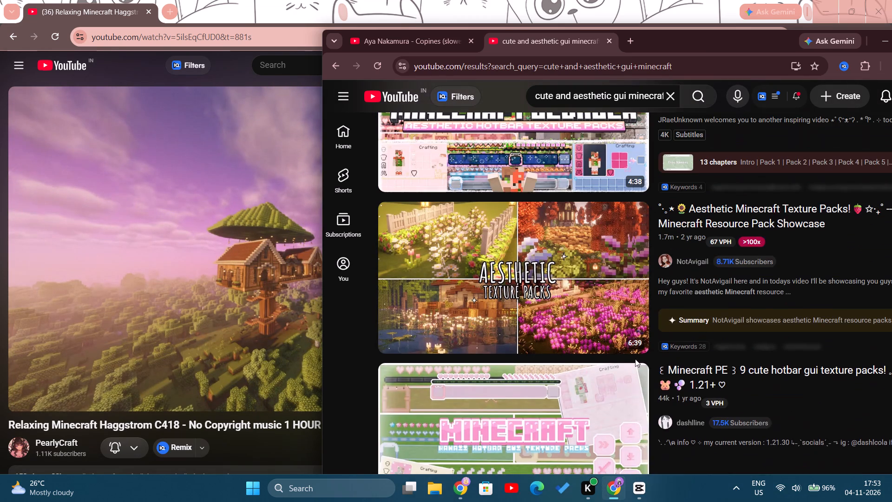
Switch to CapCut and play the opening of the 1104 project from the very beginning.
left_click(884, 37)
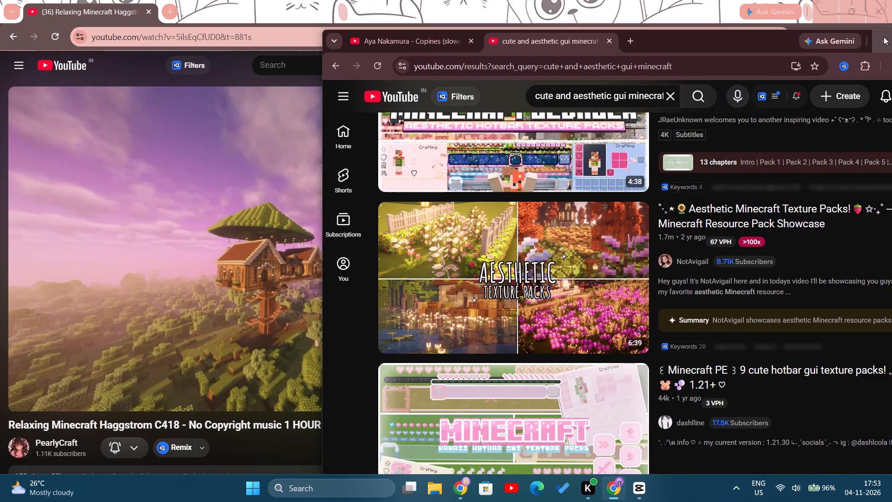
left_click(644, 498)
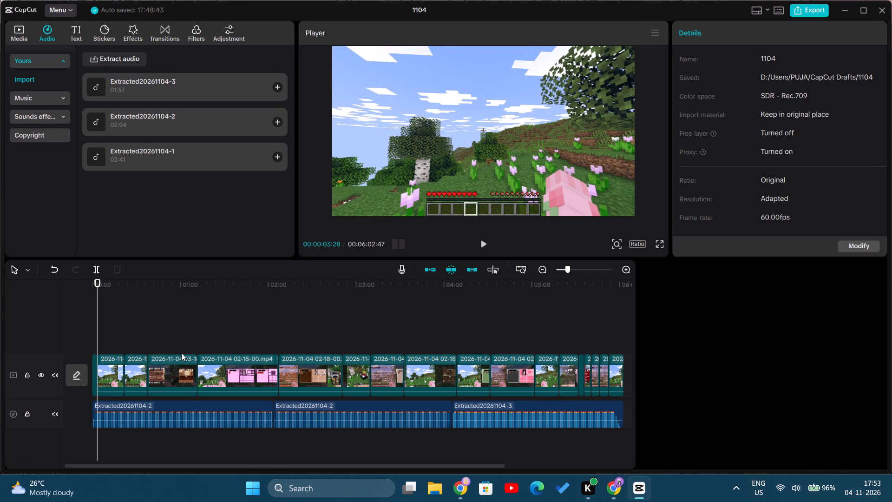
left_click_drag(98, 343, 87, 343)
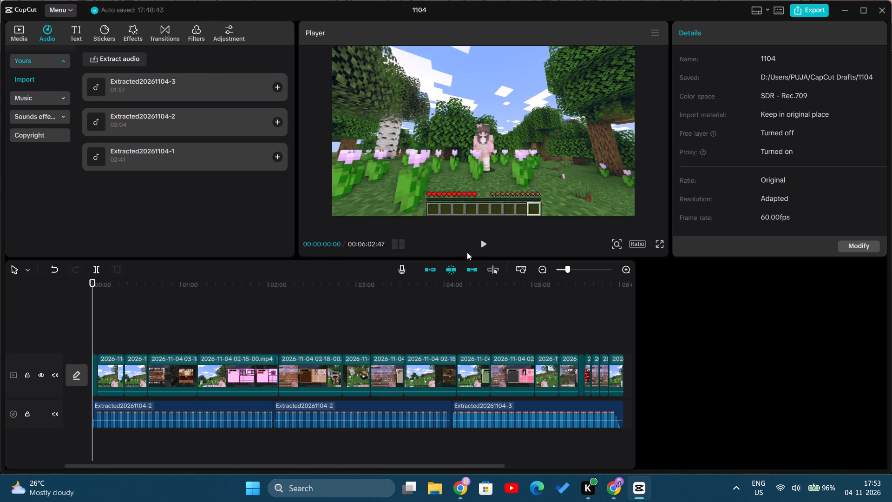
left_click(482, 244)
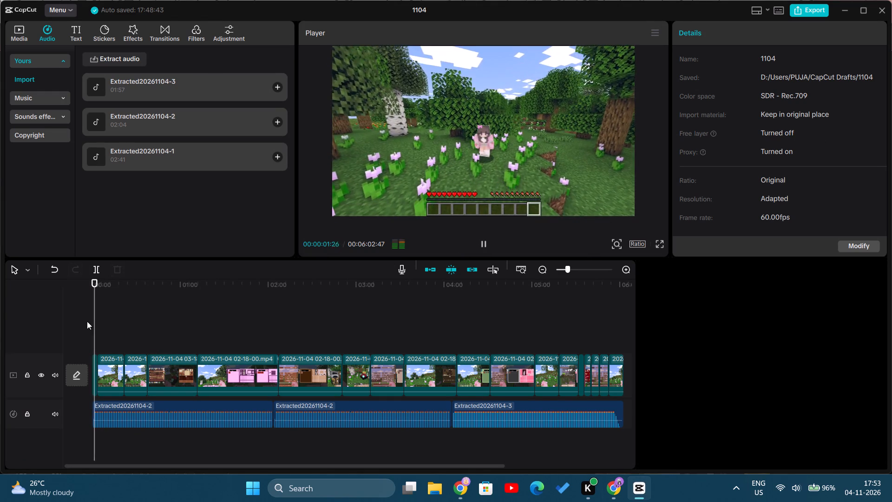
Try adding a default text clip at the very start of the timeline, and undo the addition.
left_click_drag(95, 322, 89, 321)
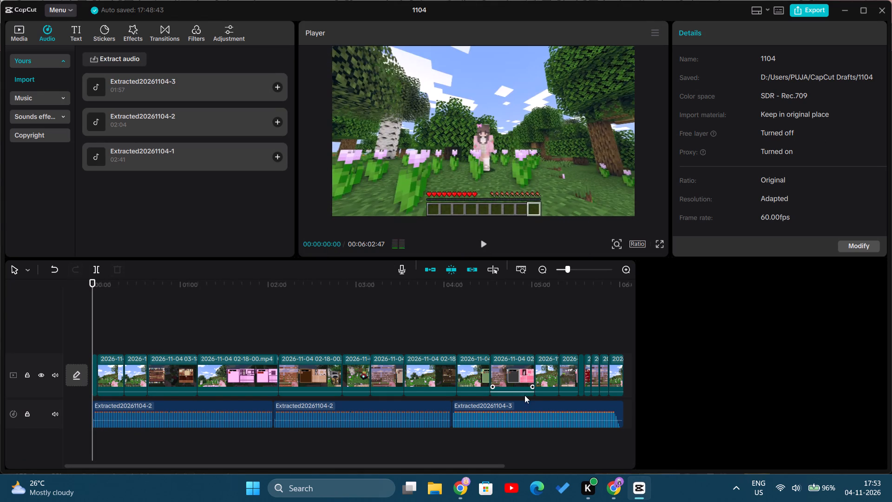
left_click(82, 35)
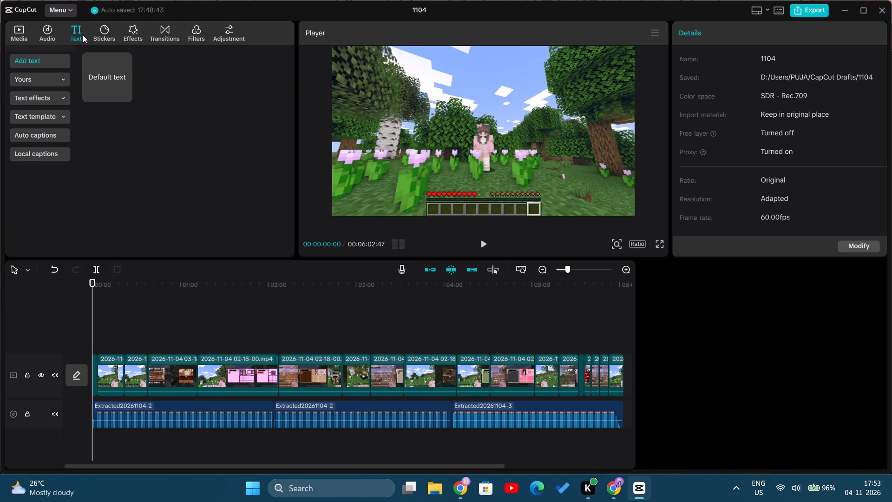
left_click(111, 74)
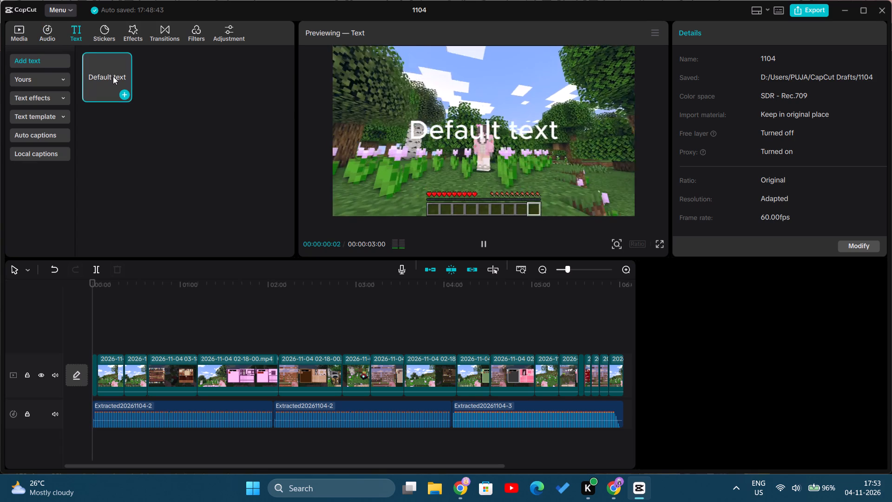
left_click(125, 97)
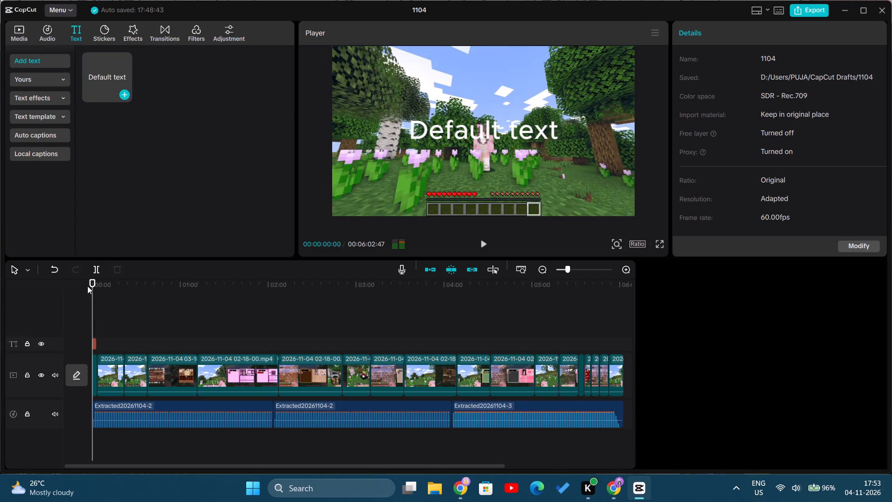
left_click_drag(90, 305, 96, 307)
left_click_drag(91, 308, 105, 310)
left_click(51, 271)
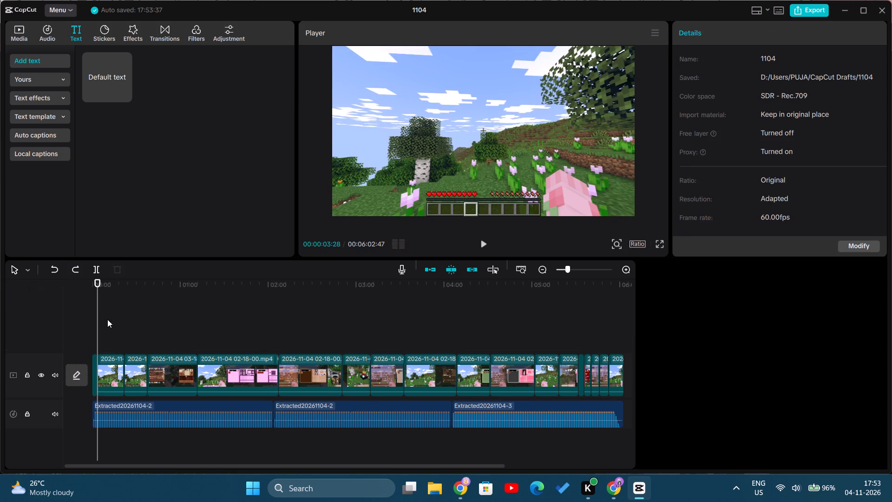
Add a default text clip at the very start of the timeline and replace its wording with "AESTHETIC GUI".
left_click_drag(99, 320, 90, 318)
left_click(92, 83)
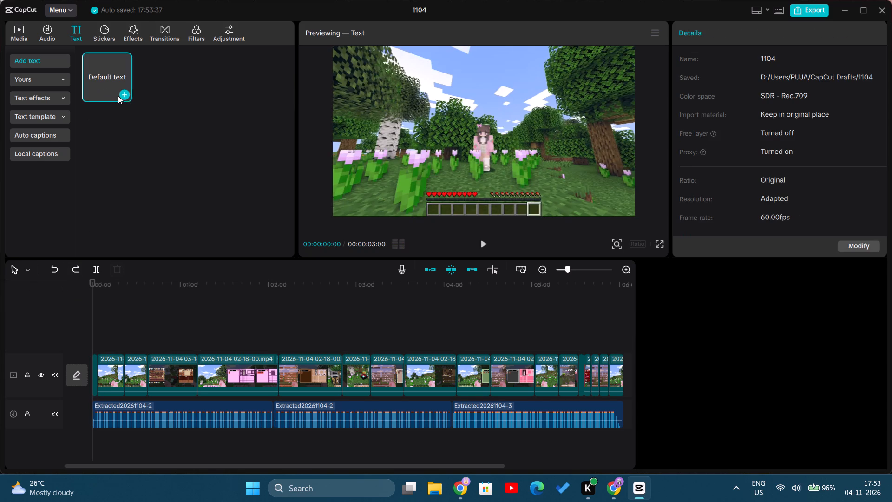
double_click(477, 131)
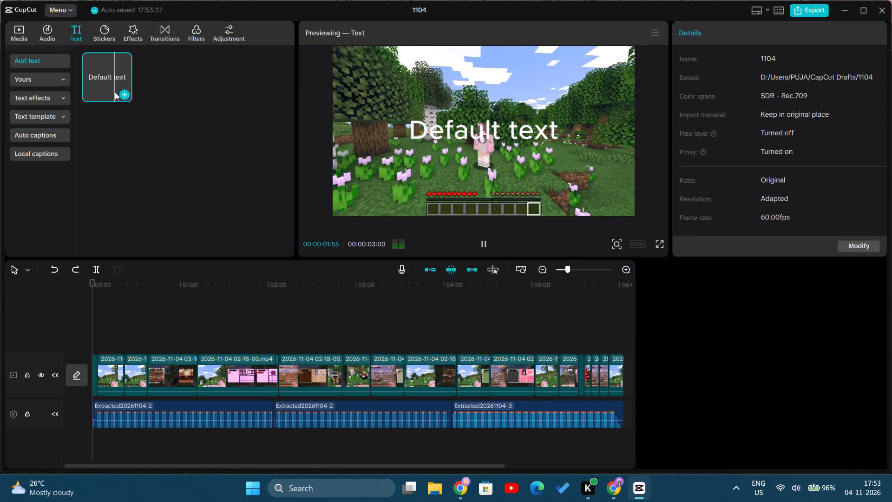
left_click(127, 95)
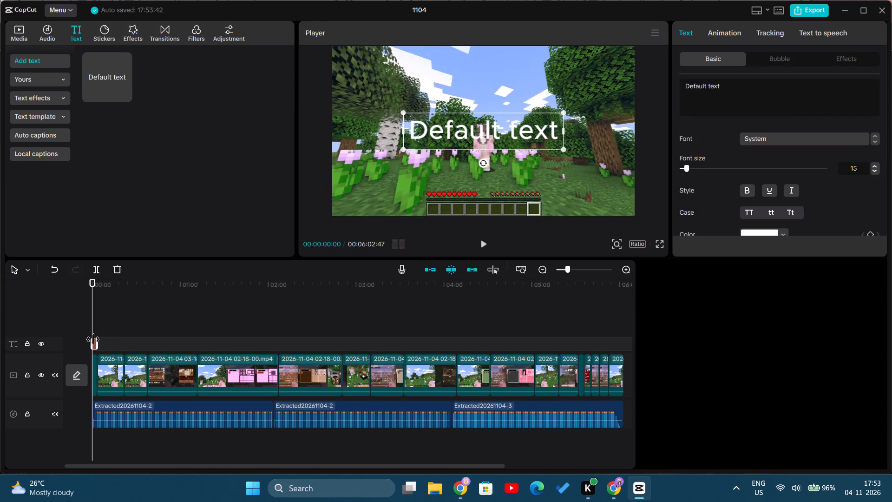
double_click(503, 132)
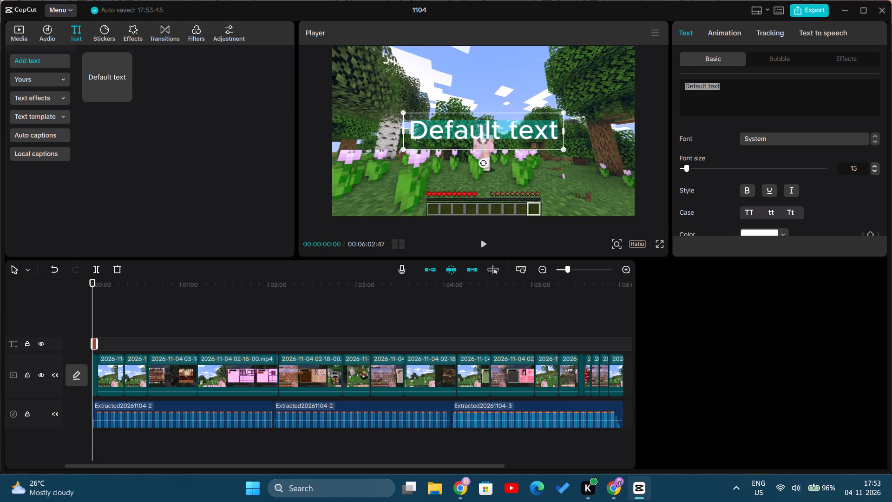
key("BackSpace")
type("AESTHETIC")
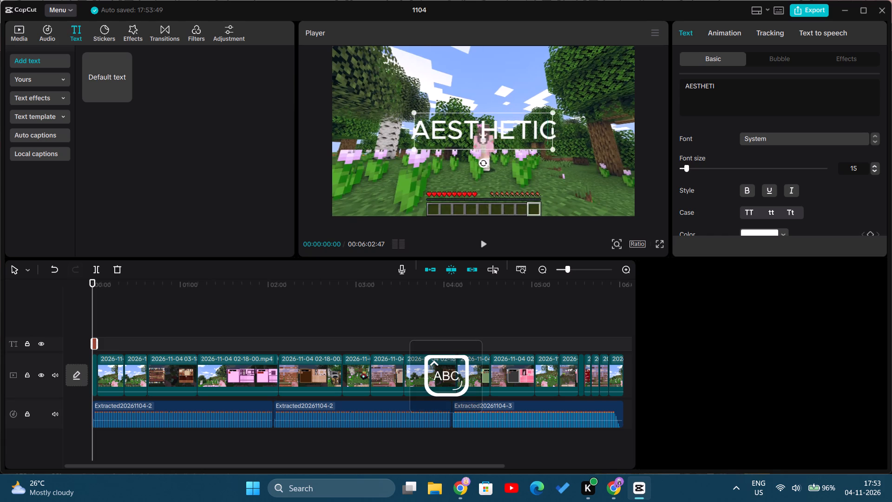
key("space")
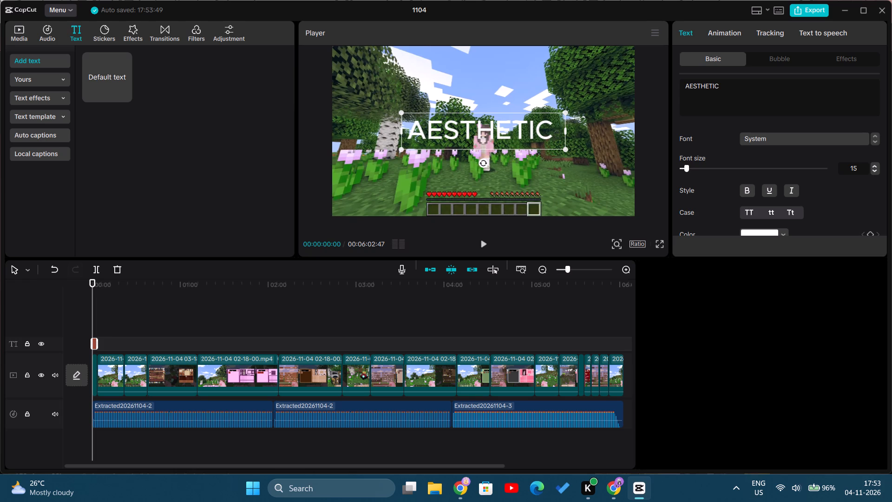
type("GUI")
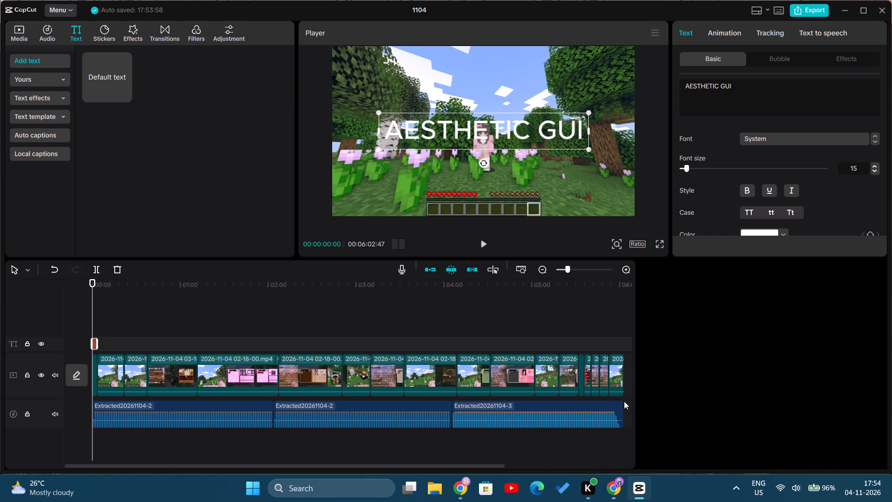
left_click(610, 484)
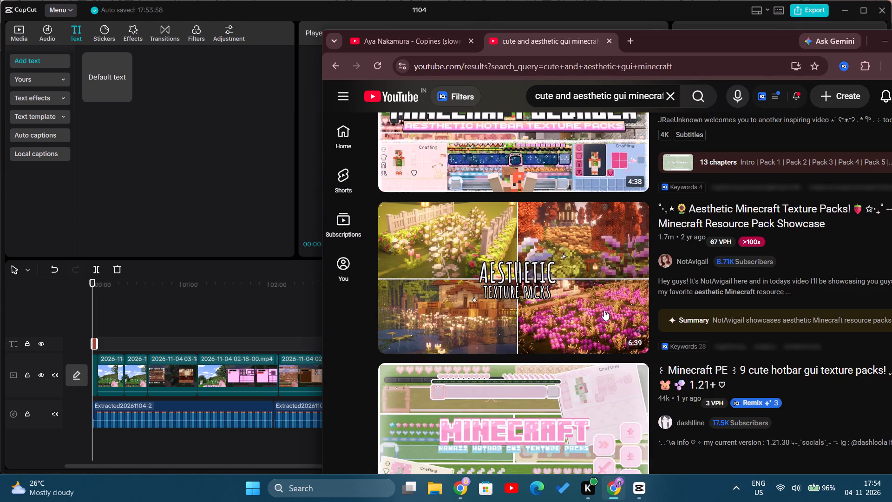
scroll(514, 366, "up", 4)
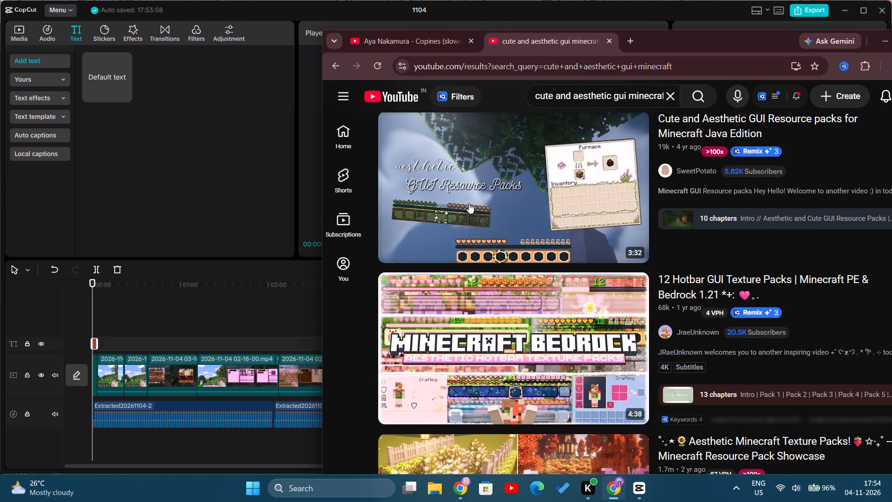
scroll(505, 273, "up", 2)
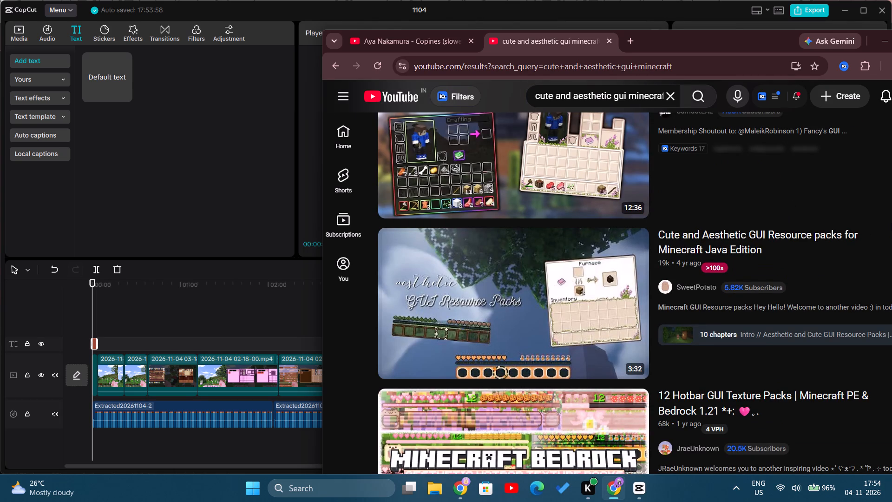
scroll(857, 269, "up", 4)
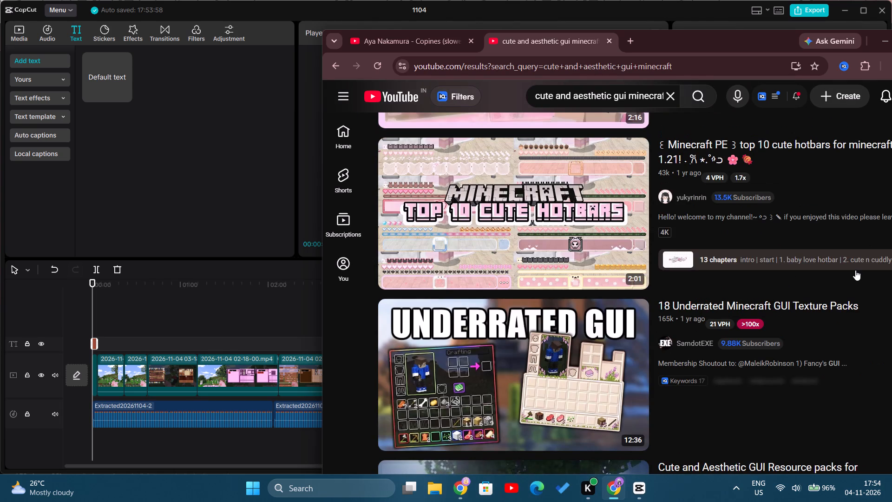
scroll(855, 270, "up", 4)
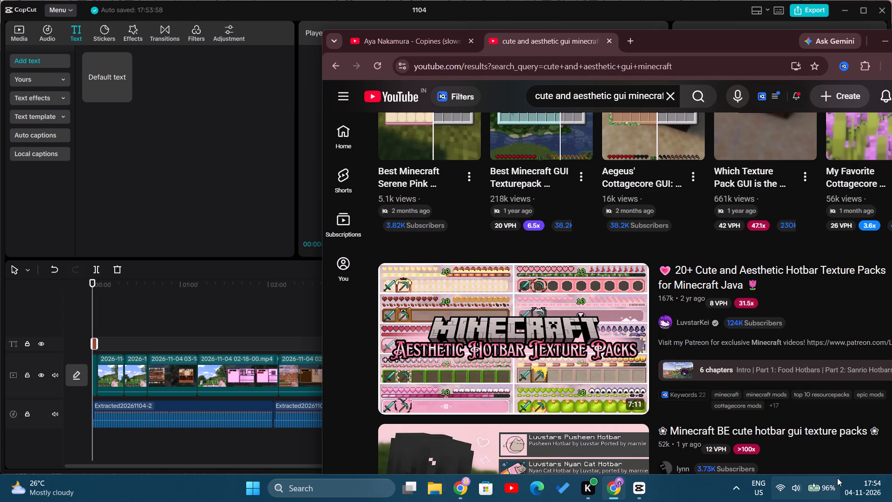
Switch back to CapCut and extend the title to read "AESTHETIC GUI/HOTBAR" with "TEXTURE PACKS" on a second line.
left_click(630, 489)
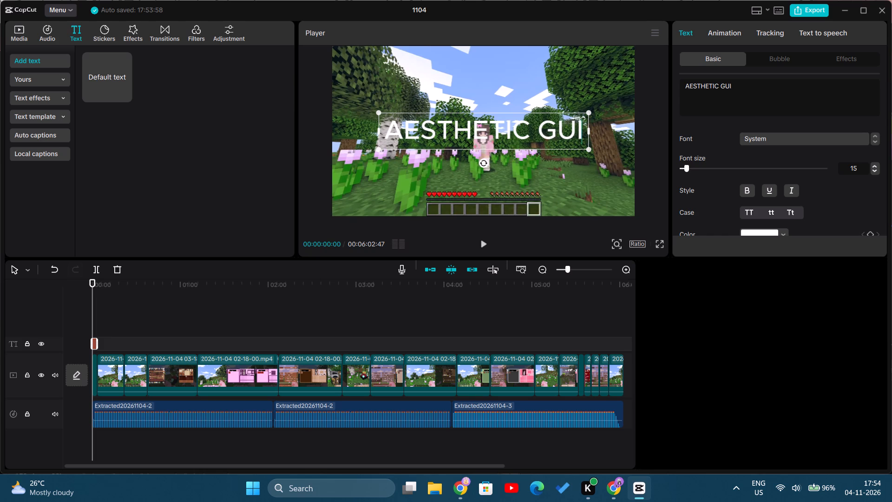
key("shift+question")
key("BackSpace")
key("slash")
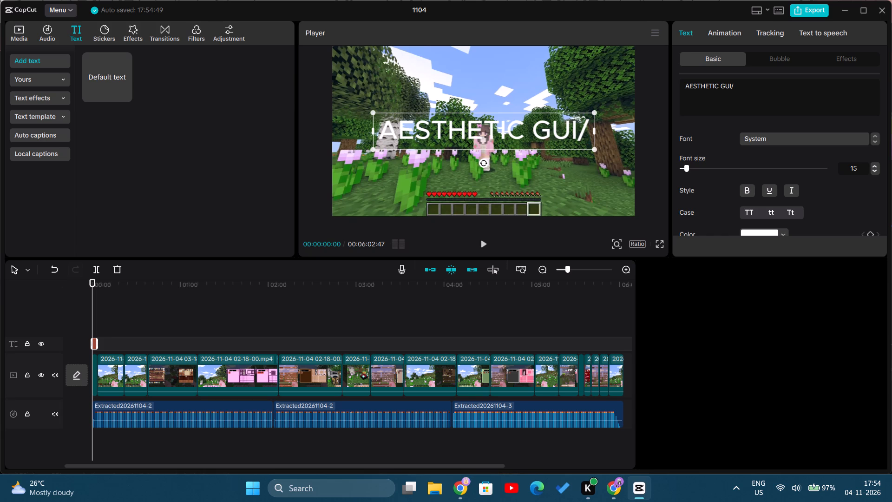
type("HOT")
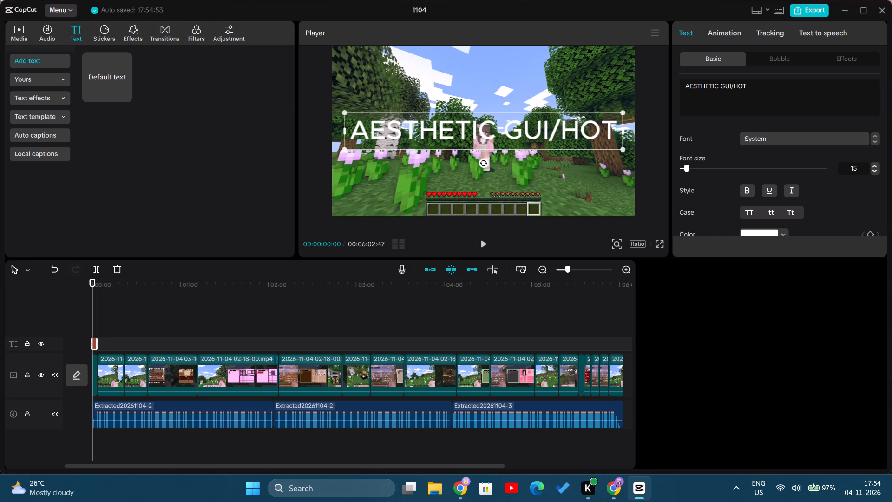
type("BAR")
key("Return")
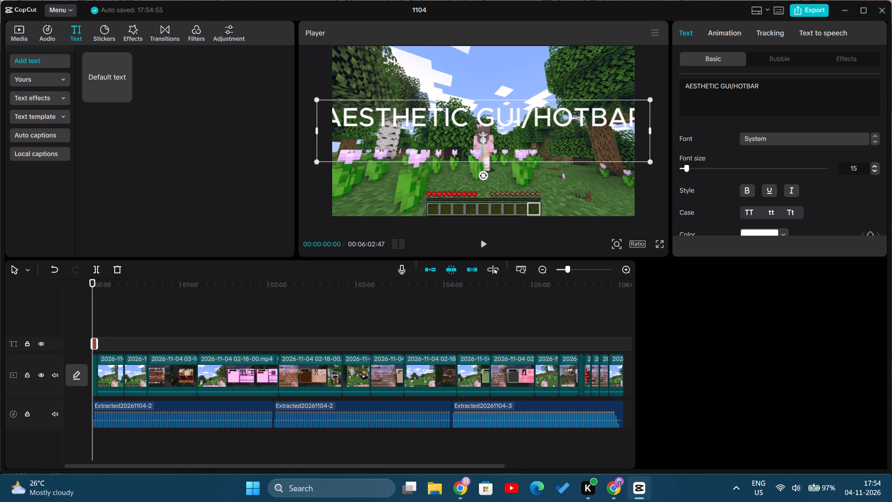
type("TEX")
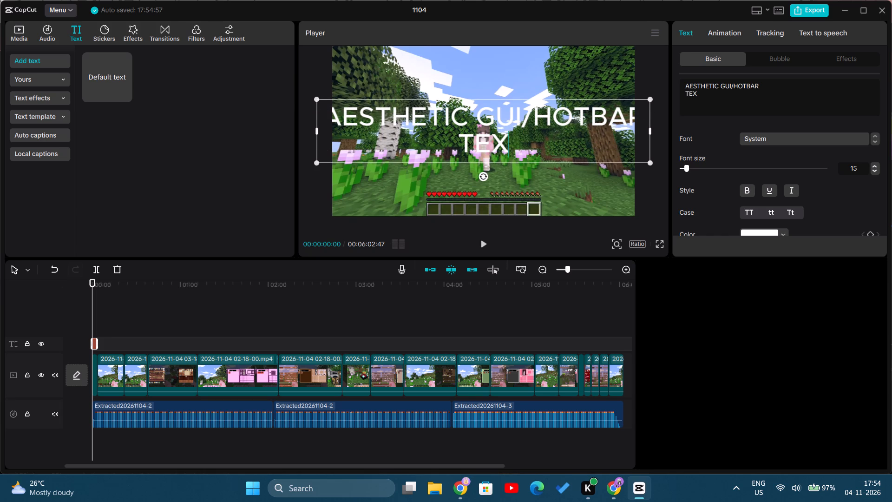
type("TURE PACKS")
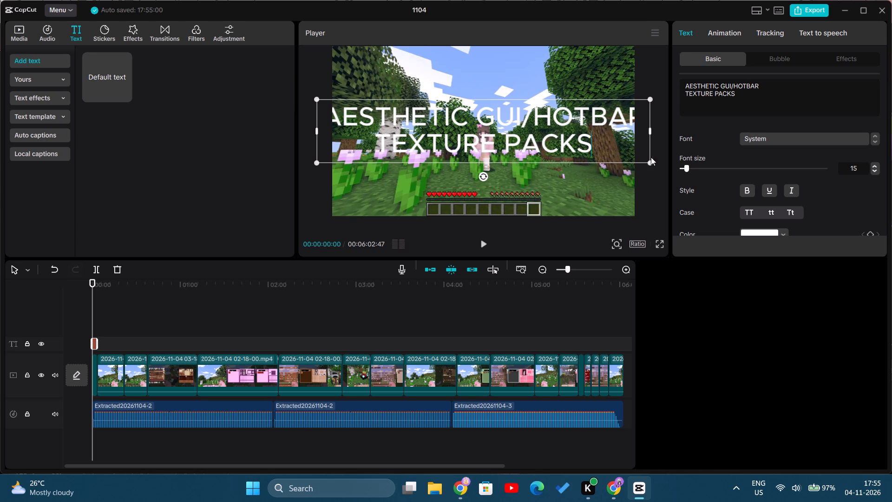
Shrink the two-line title to fit well inside the frame and place it at the centre of the picture.
left_click_drag(649, 163, 564, 131)
left_click_drag(509, 132, 512, 85)
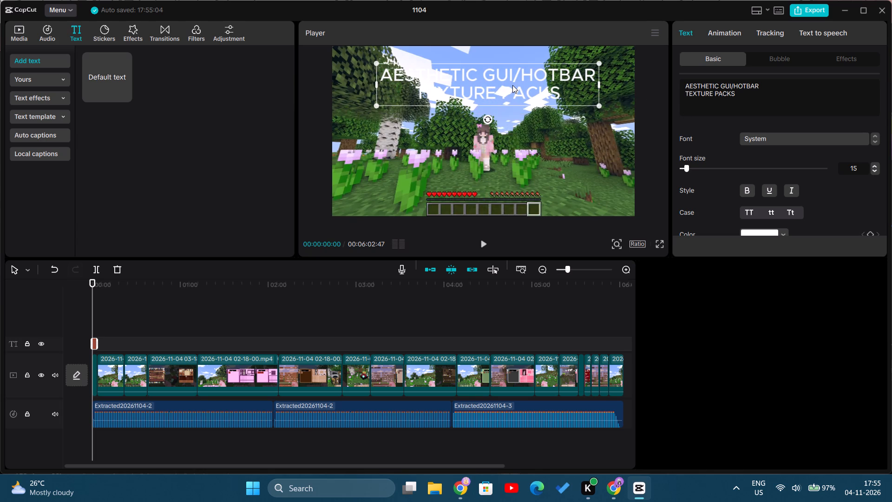
left_click_drag(512, 85, 503, 173)
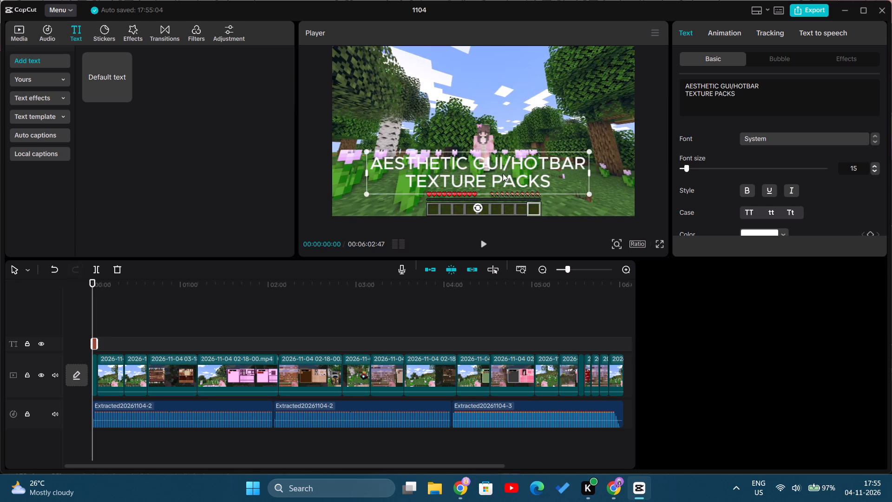
left_click_drag(503, 173, 511, 138)
left_click_drag(593, 156, 562, 143)
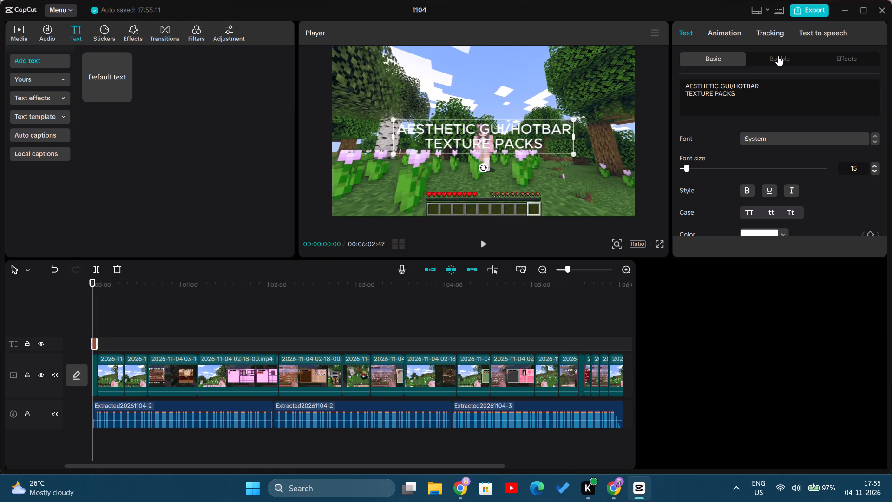
Browse through the available fonts for the two-line title and set it to Bernard MT Condensed.
left_click(876, 140)
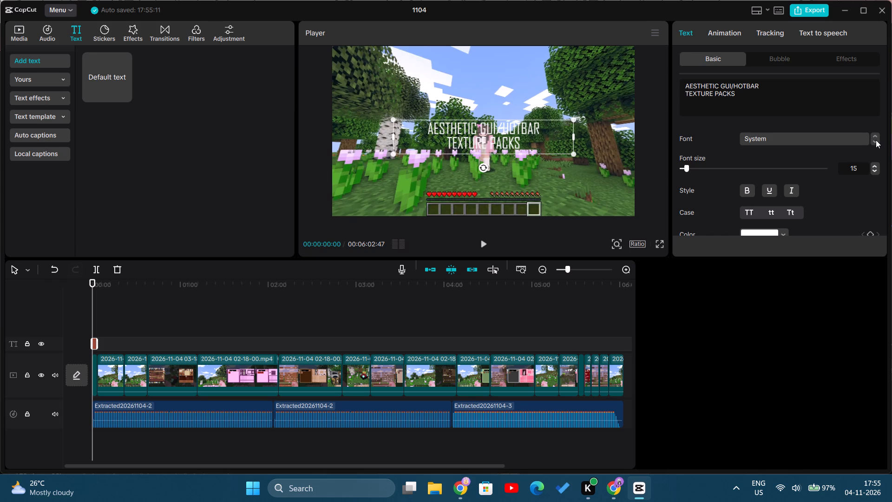
left_click(875, 140)
left_click(875, 140)
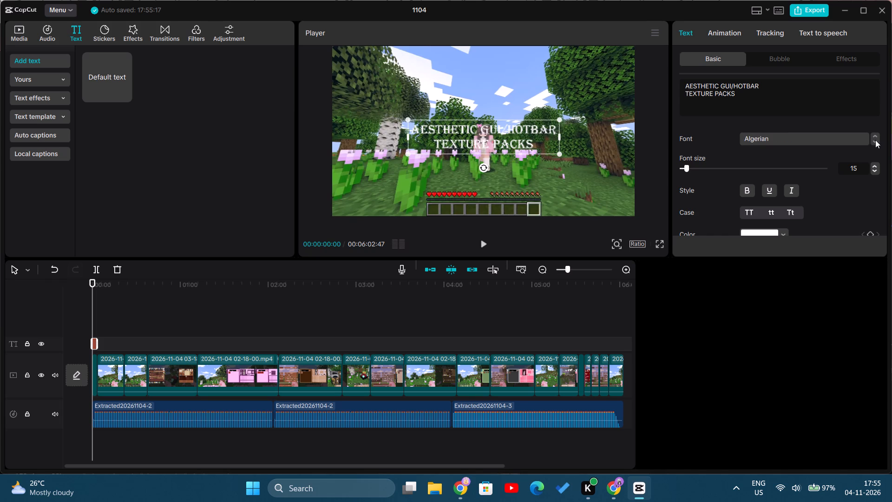
left_click(875, 140)
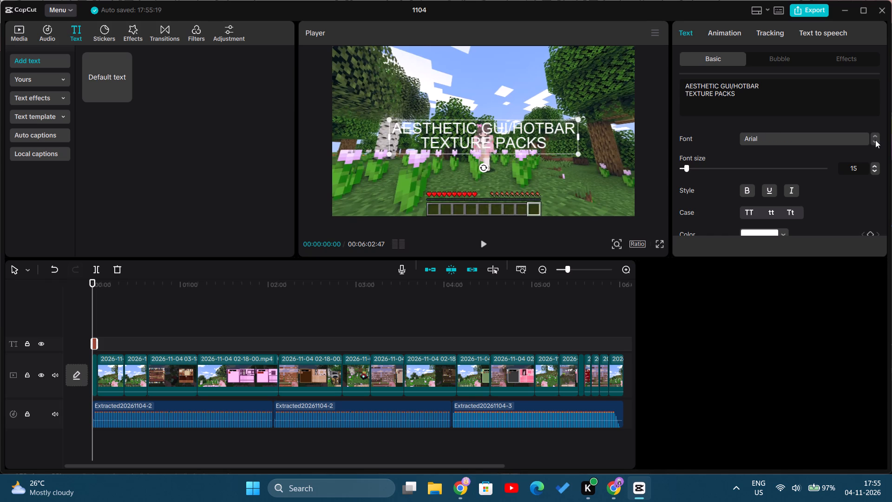
left_click(875, 140)
left_click(875, 140)
left_click(875, 140)
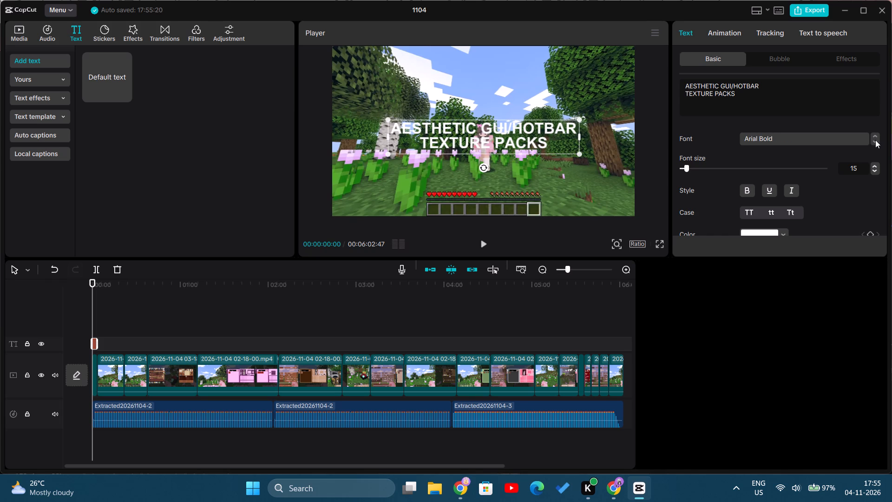
left_click(875, 140)
left_click(875, 140)
left_click(875, 140)
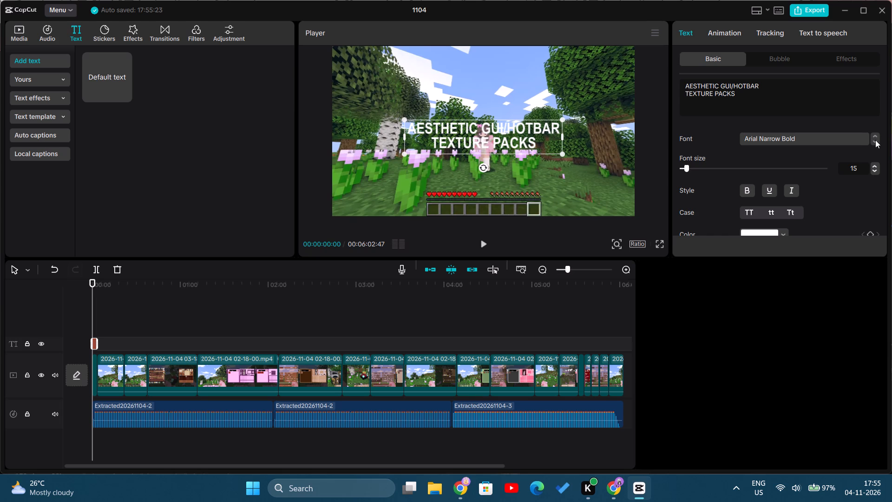
left_click(875, 140)
left_click(875, 140)
left_click(875, 140)
left_click(875, 140)
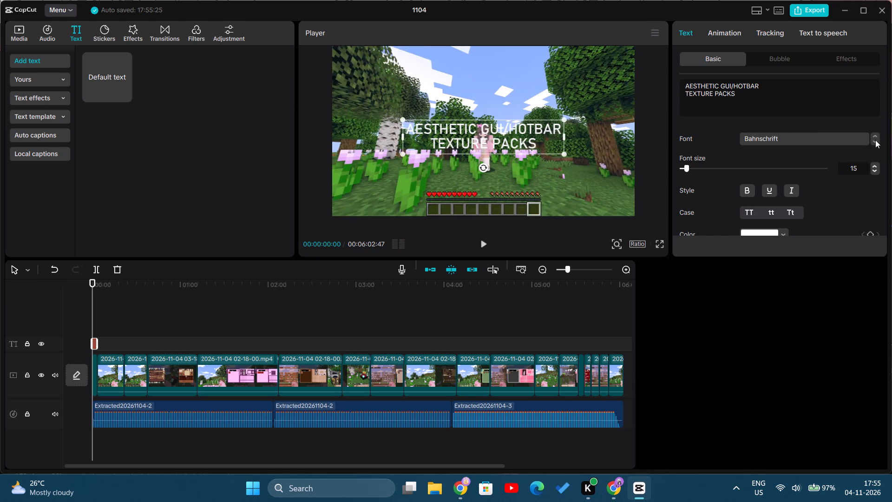
left_click(875, 140)
left_click(875, 140)
left_click(875, 140)
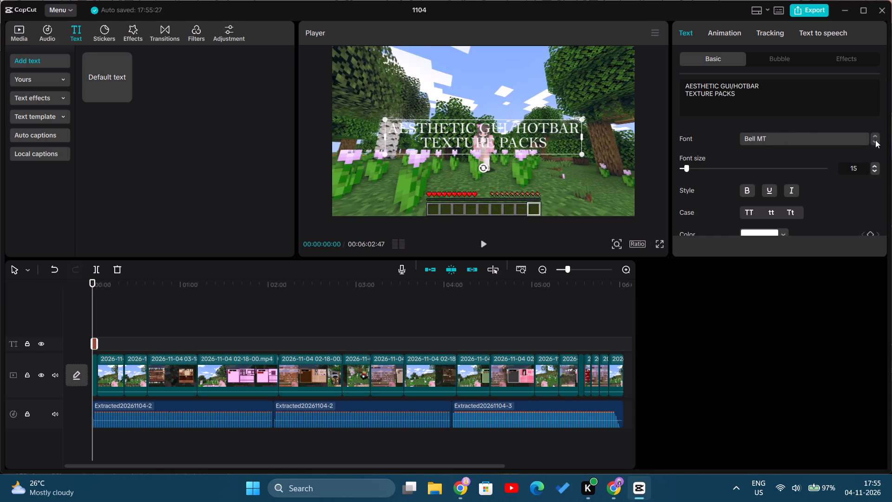
left_click(875, 140)
left_click(875, 140)
double_click(875, 140)
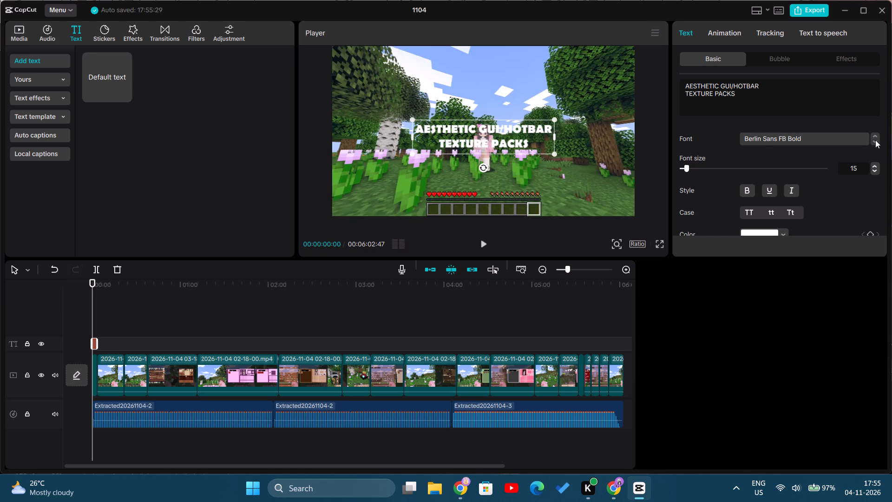
left_click(875, 140)
left_click(875, 140)
left_click(875, 140)
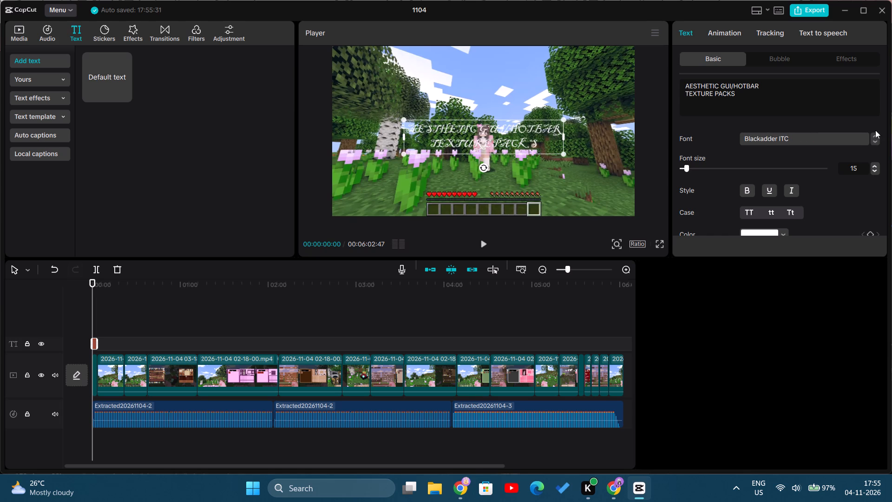
left_click(872, 133)
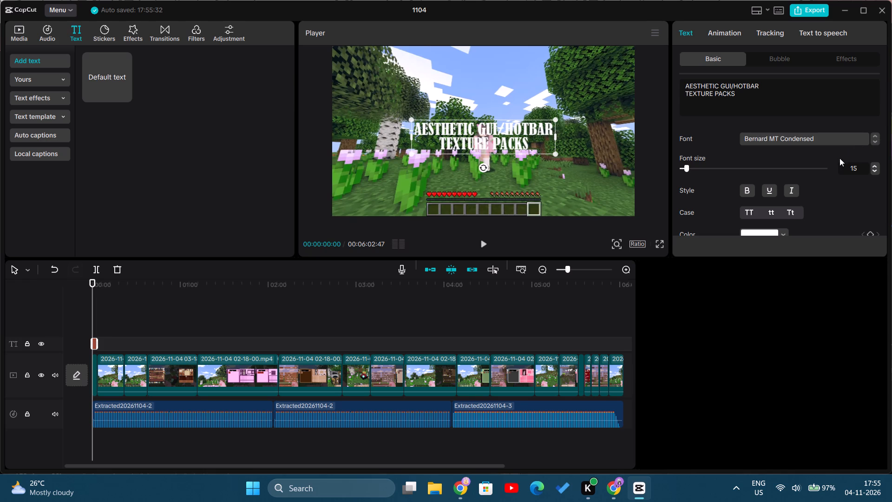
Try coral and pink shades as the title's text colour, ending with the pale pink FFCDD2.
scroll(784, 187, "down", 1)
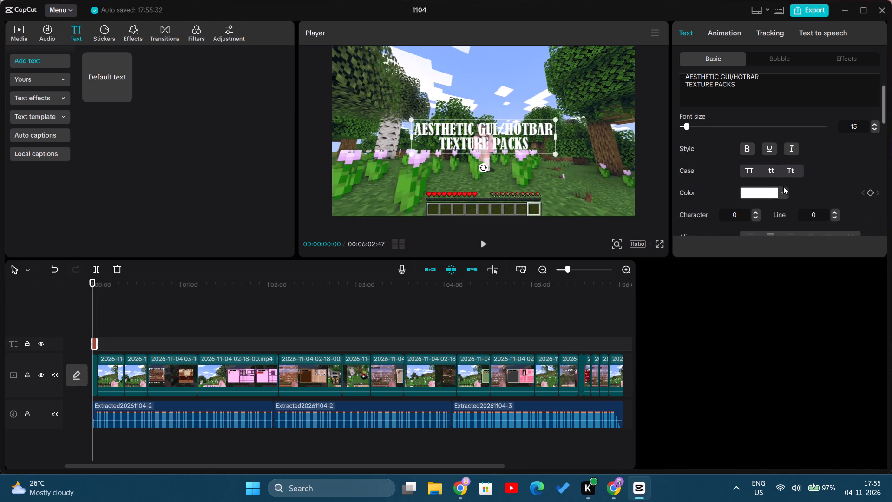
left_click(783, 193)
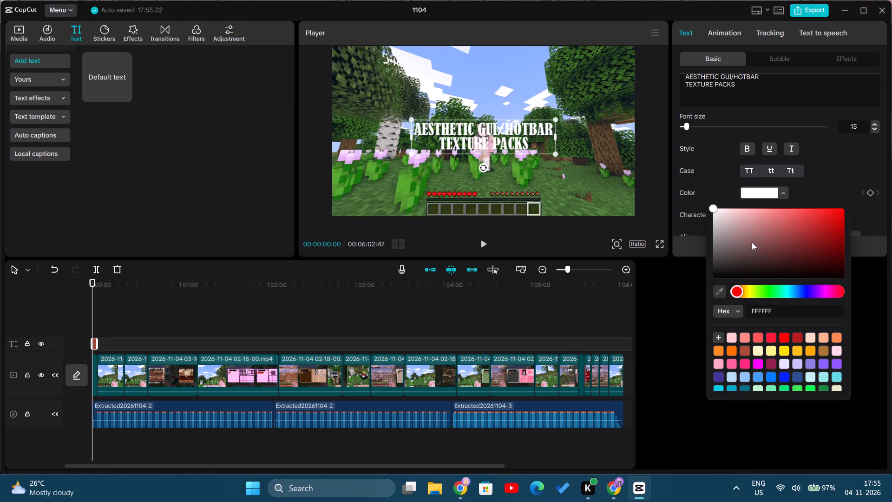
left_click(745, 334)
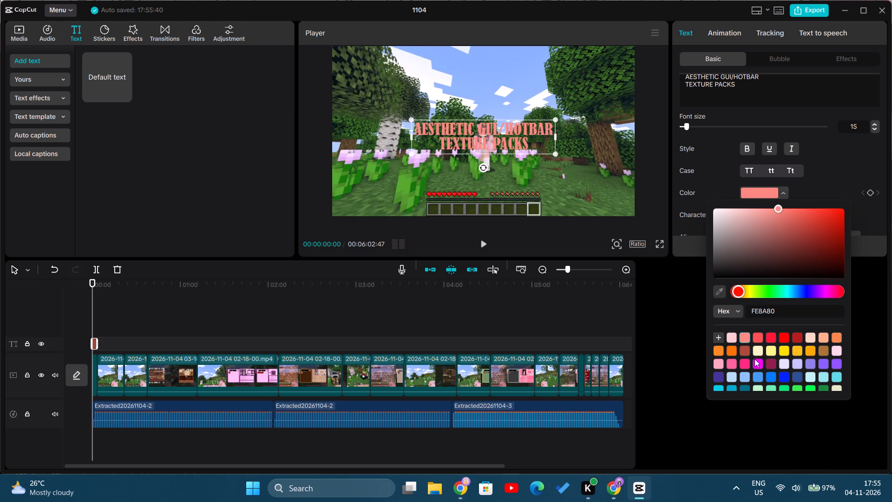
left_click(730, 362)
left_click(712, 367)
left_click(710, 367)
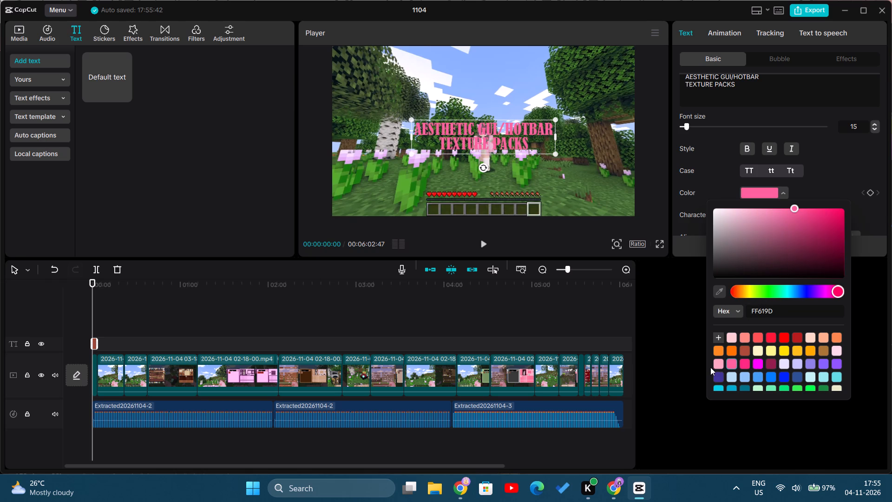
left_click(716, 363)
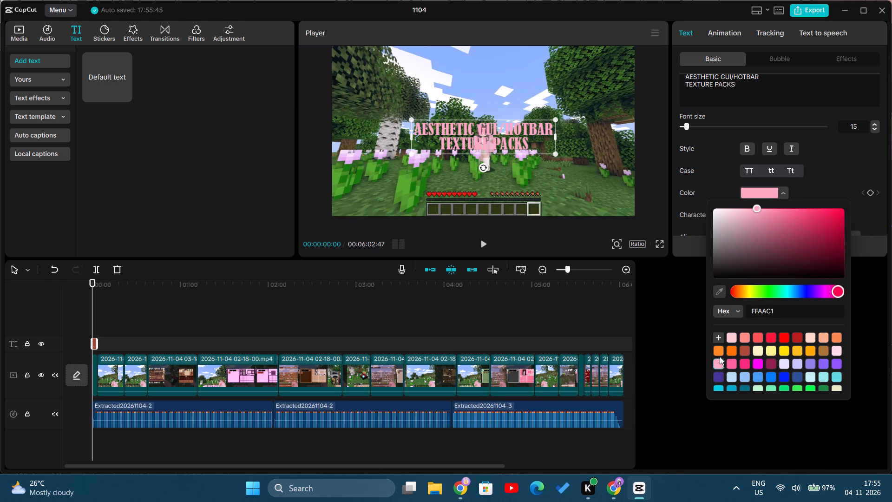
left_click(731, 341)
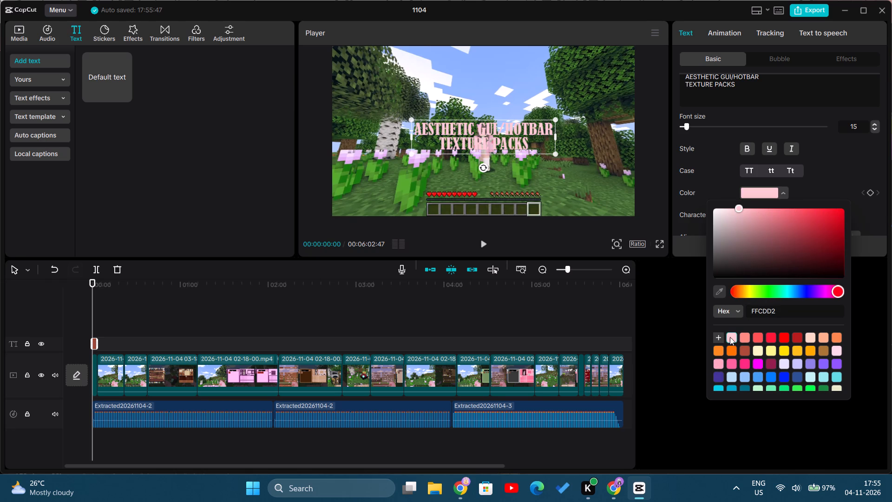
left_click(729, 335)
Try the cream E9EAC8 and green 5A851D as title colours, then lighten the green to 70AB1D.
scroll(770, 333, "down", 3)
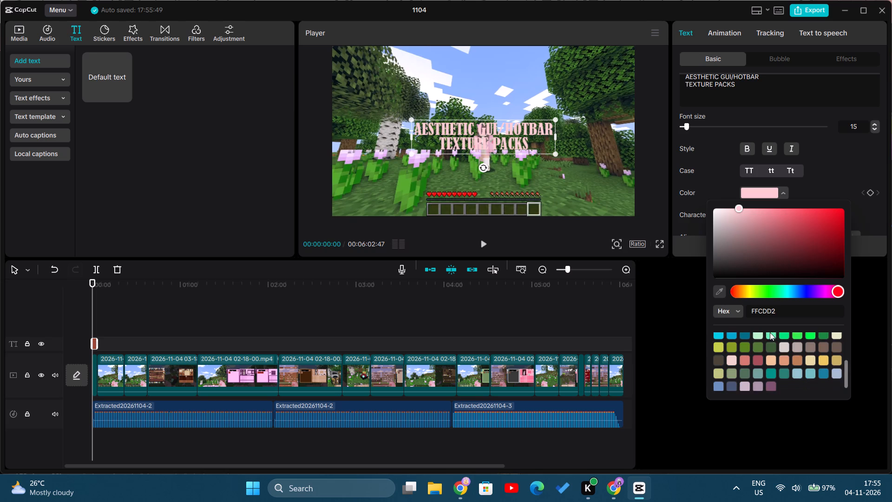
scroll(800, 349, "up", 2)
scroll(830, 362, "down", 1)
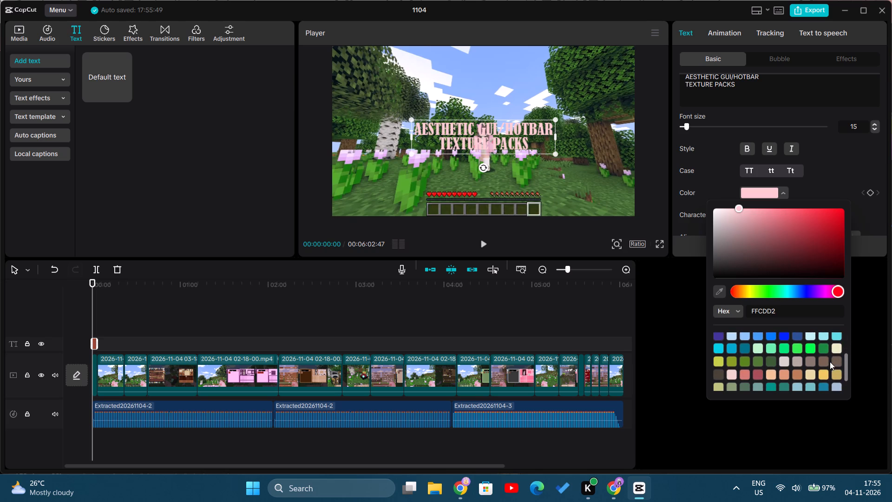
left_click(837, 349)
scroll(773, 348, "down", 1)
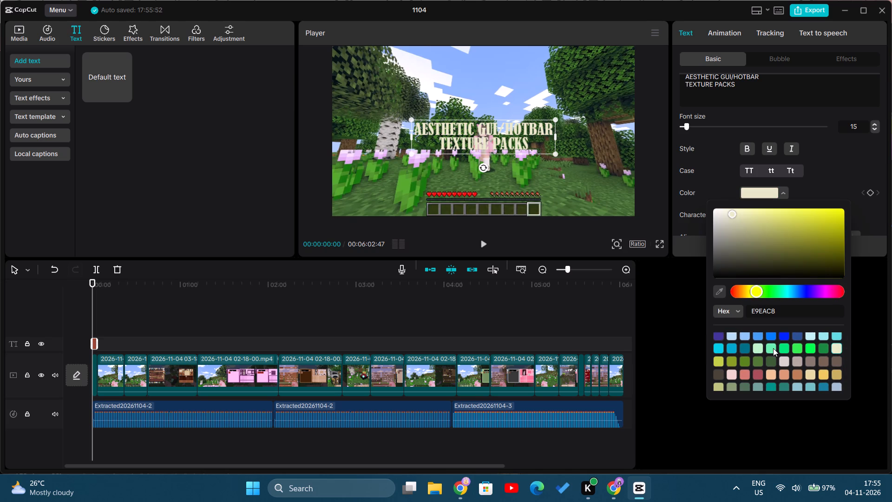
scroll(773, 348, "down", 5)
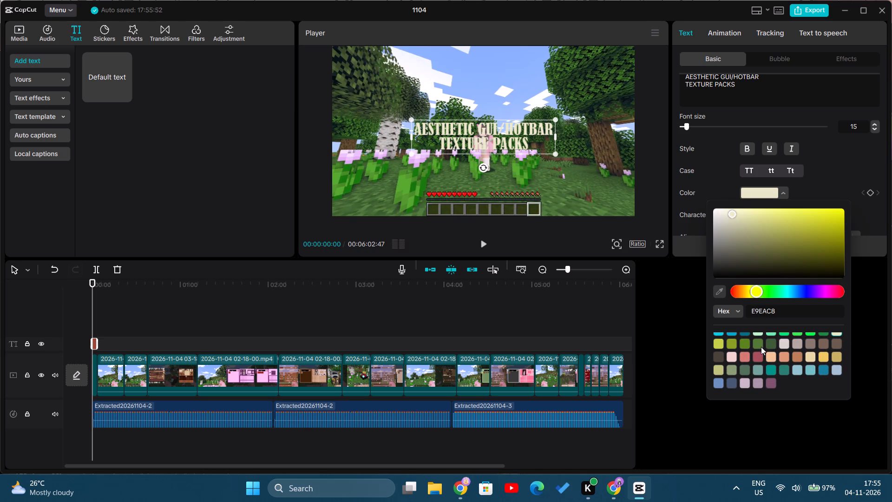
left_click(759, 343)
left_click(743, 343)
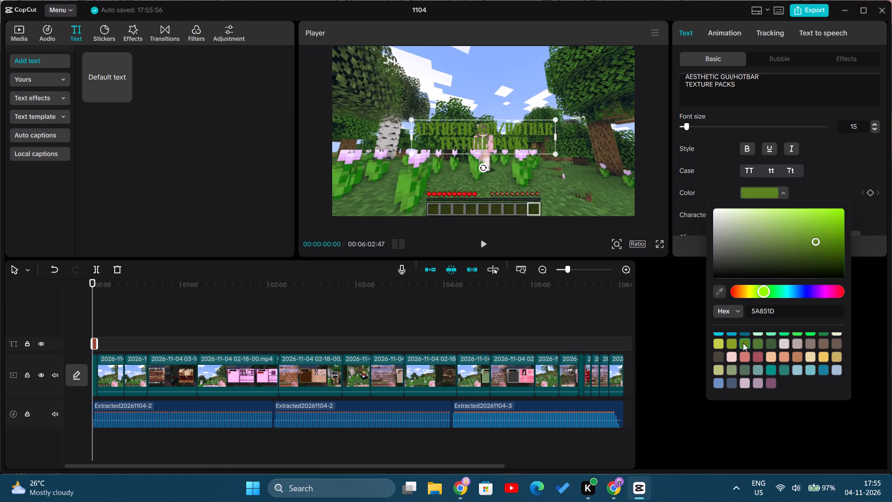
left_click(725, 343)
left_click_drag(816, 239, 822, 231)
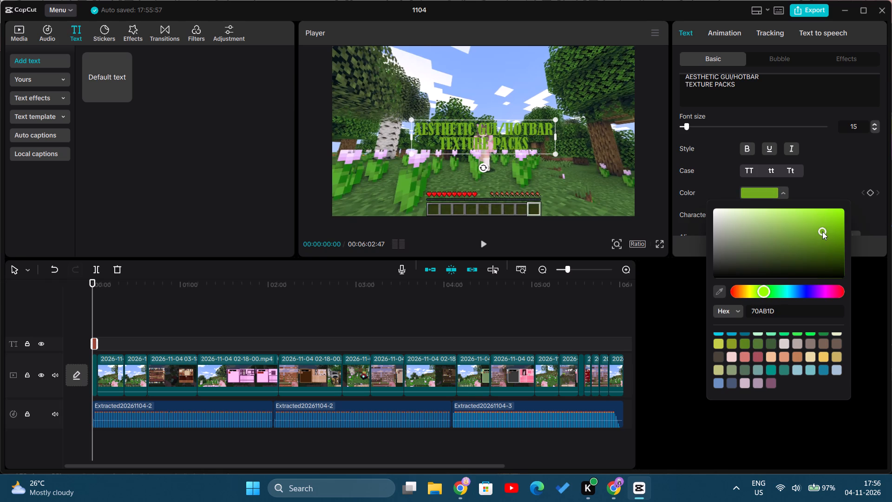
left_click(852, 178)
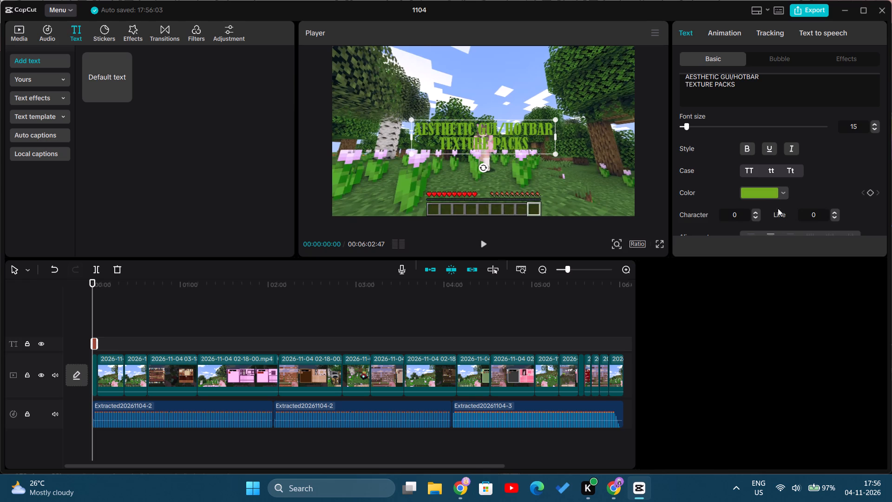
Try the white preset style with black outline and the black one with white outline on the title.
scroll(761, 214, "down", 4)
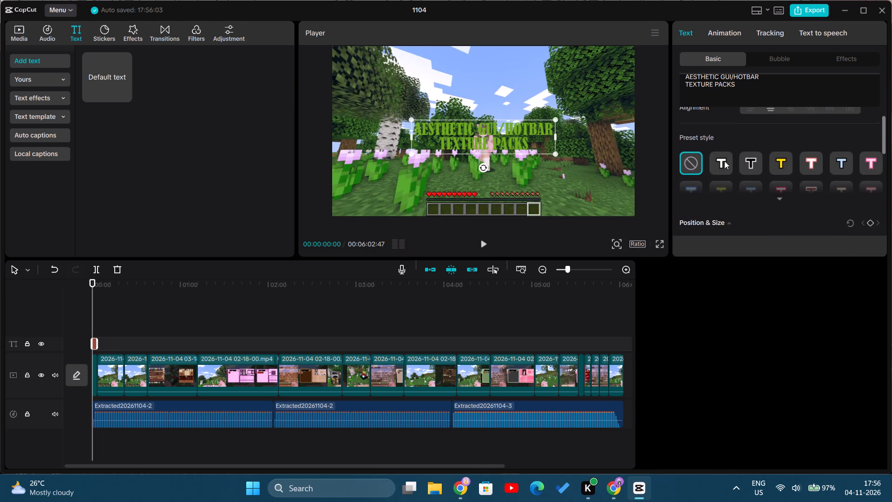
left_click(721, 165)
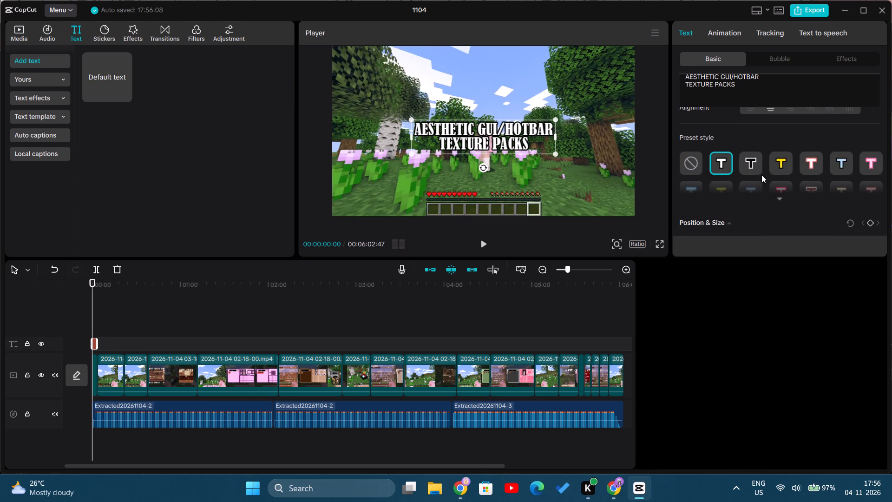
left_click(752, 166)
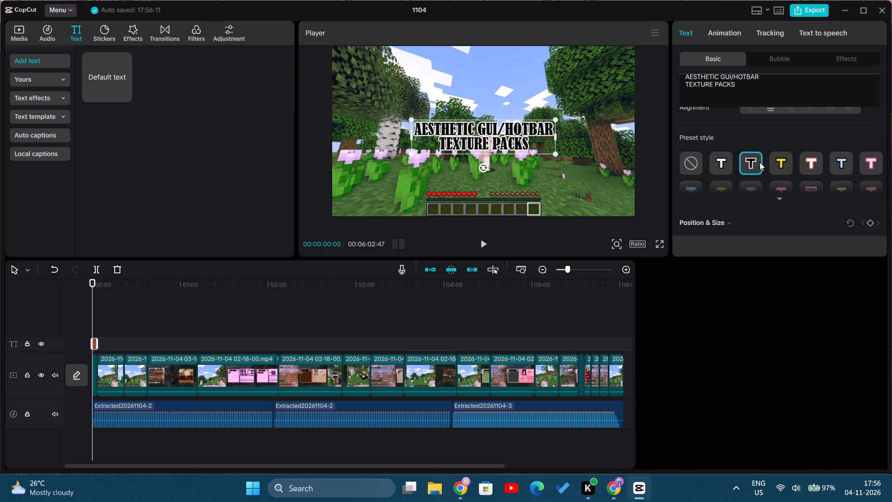
Try the coral, orange, cream and black-green preset styles on the title, ending with the white one with a pink shadow.
scroll(772, 135, "down", 1)
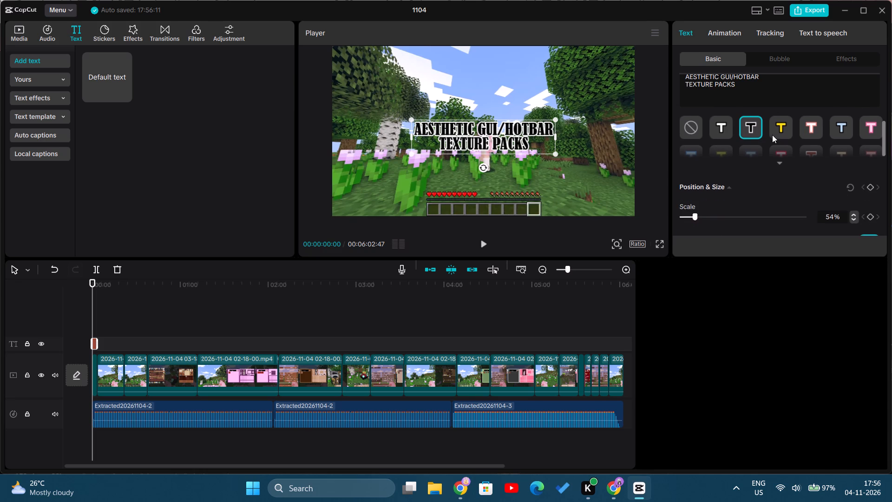
scroll(799, 128, "down", 2)
scroll(788, 137, "up", 2)
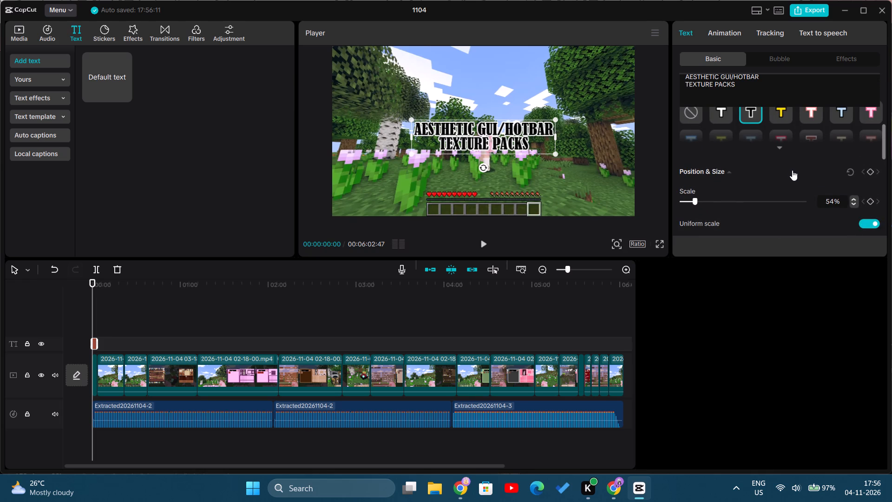
left_click(783, 150)
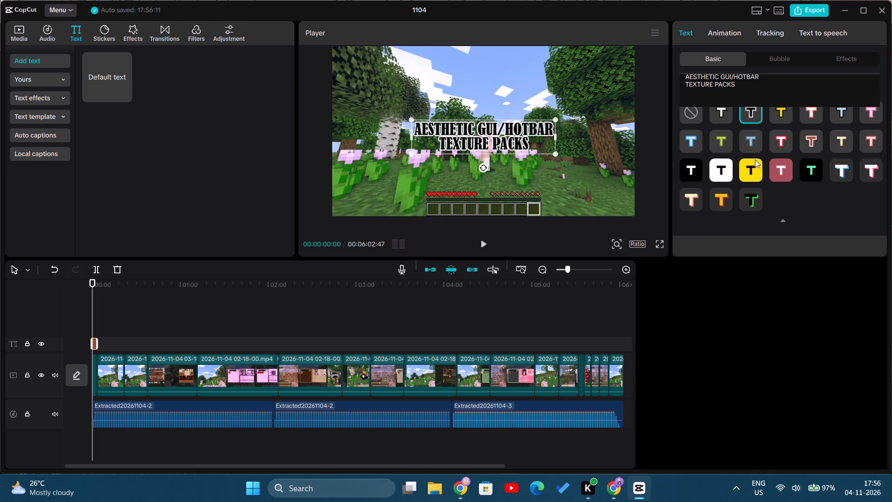
scroll(757, 165, "up", 1)
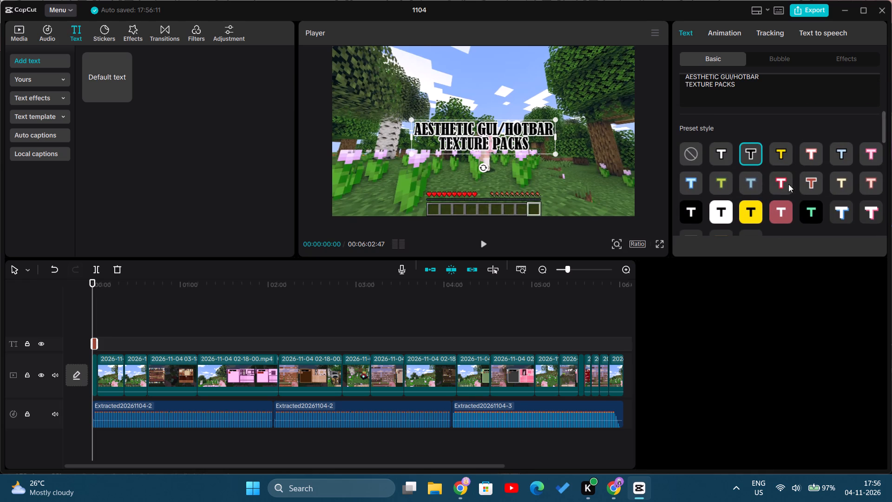
left_click(877, 183)
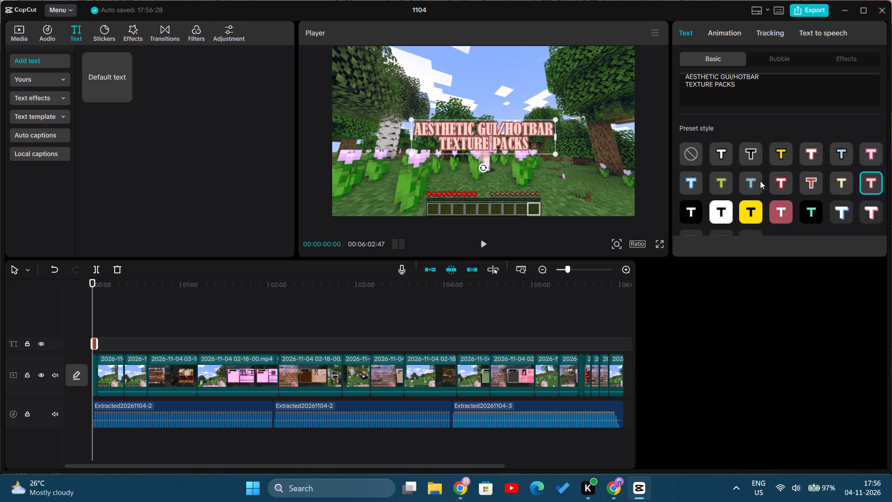
scroll(760, 181, "down", 1)
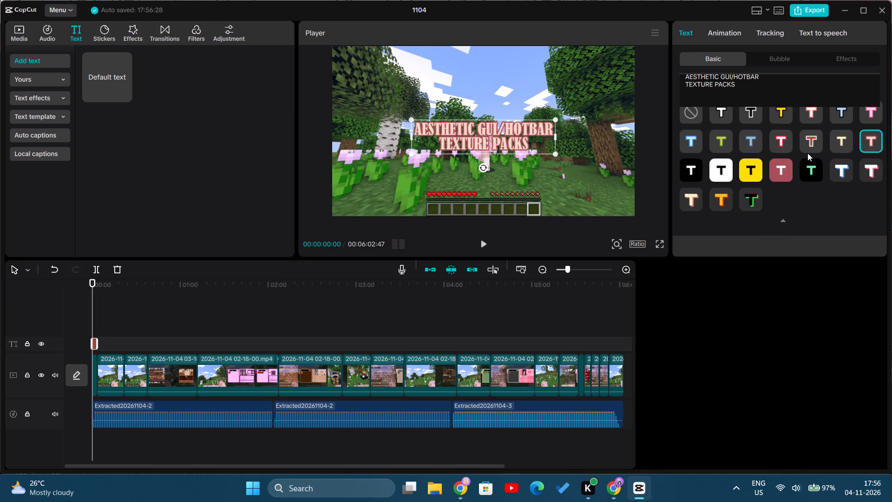
left_click(730, 196)
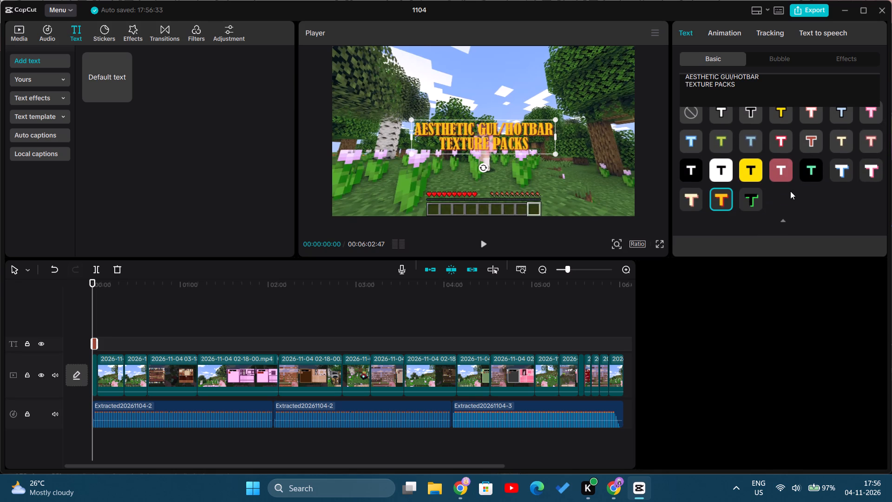
left_click(690, 198)
left_click(728, 195)
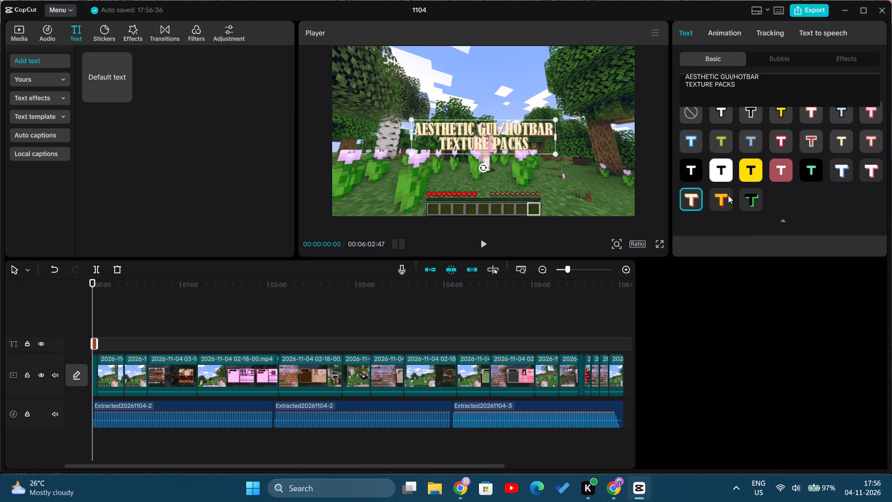
left_click(751, 198)
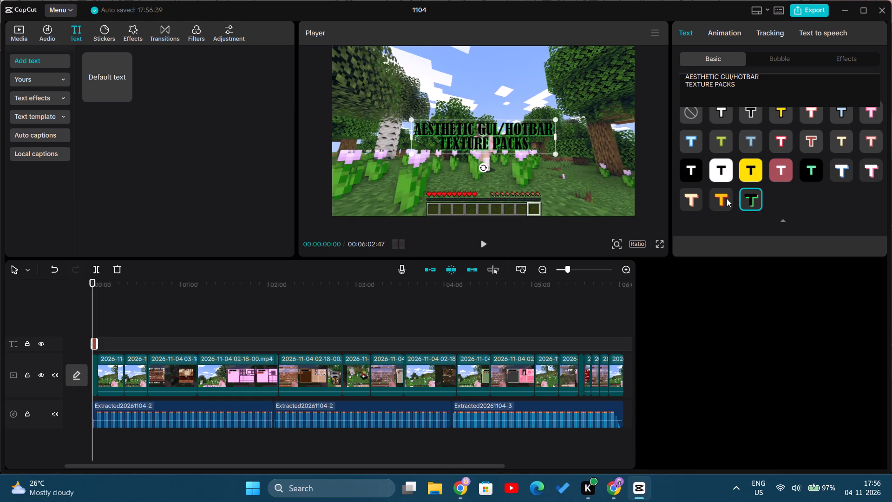
left_click(727, 198)
left_click(700, 195)
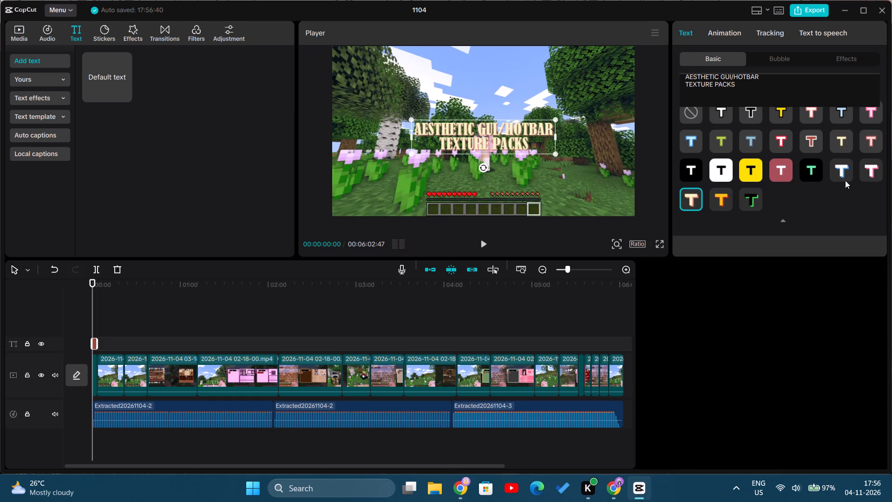
left_click(866, 173)
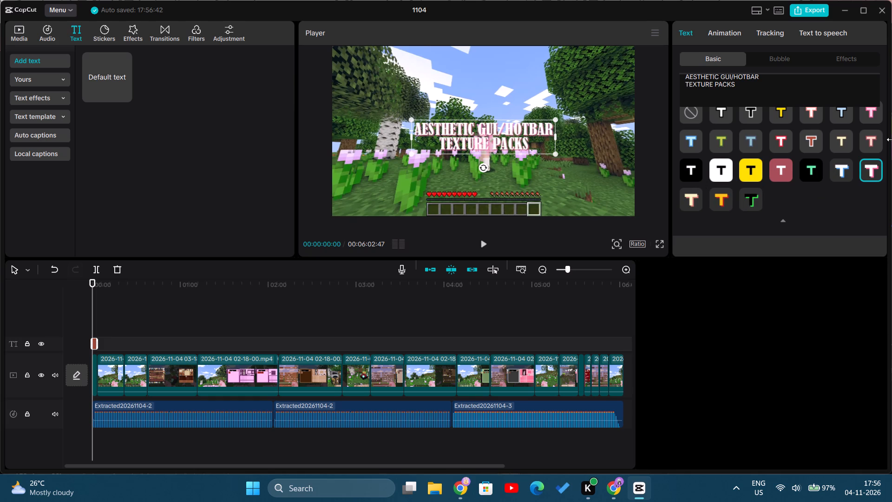
Go through the fonts after Bernard MT Condensed for the title, ending with Bodoni MT Condensed Italic.
scroll(885, 149, "up", 2)
scroll(846, 154, "up", 2)
left_click(786, 154)
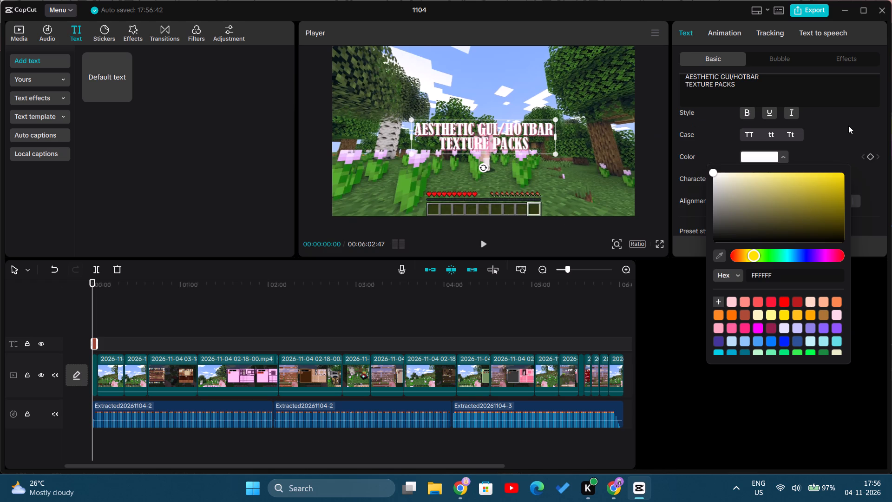
scroll(848, 128, "up", 4)
left_click(873, 142)
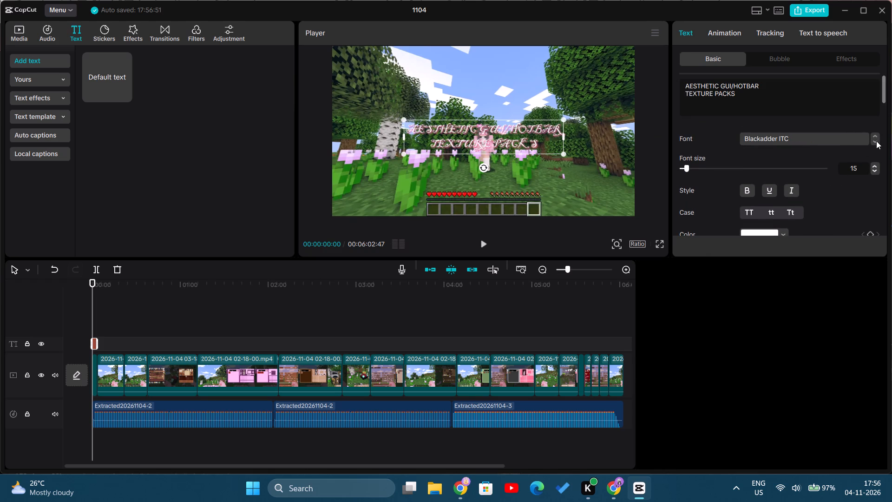
left_click(876, 141)
left_click(873, 141)
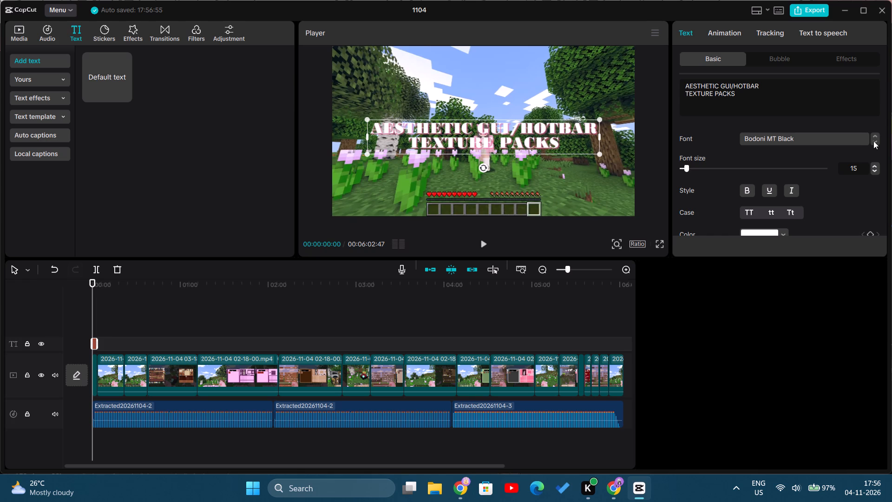
left_click(873, 141)
left_click(873, 141)
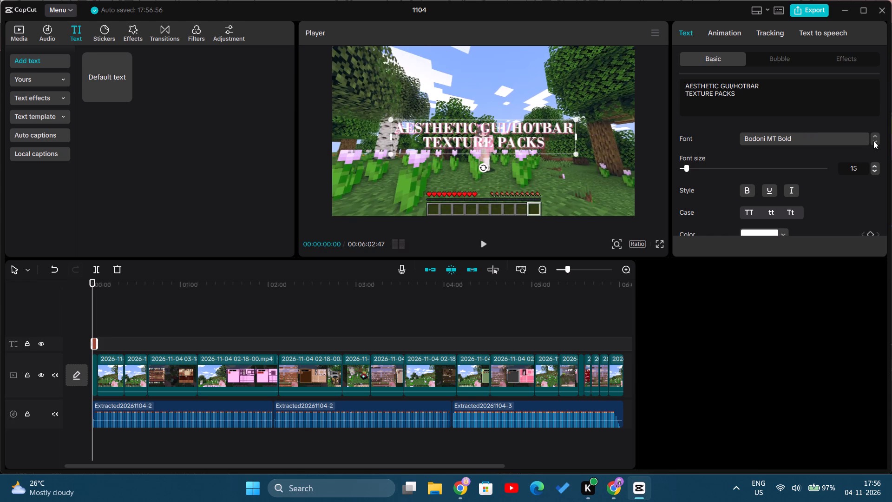
left_click(873, 141)
left_click(873, 141)
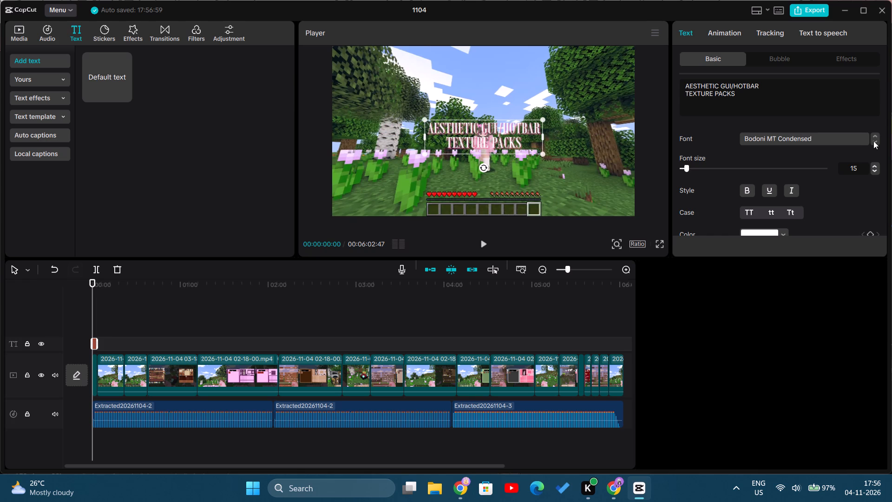
left_click(873, 141)
left_click(873, 141)
left_click(873, 141)
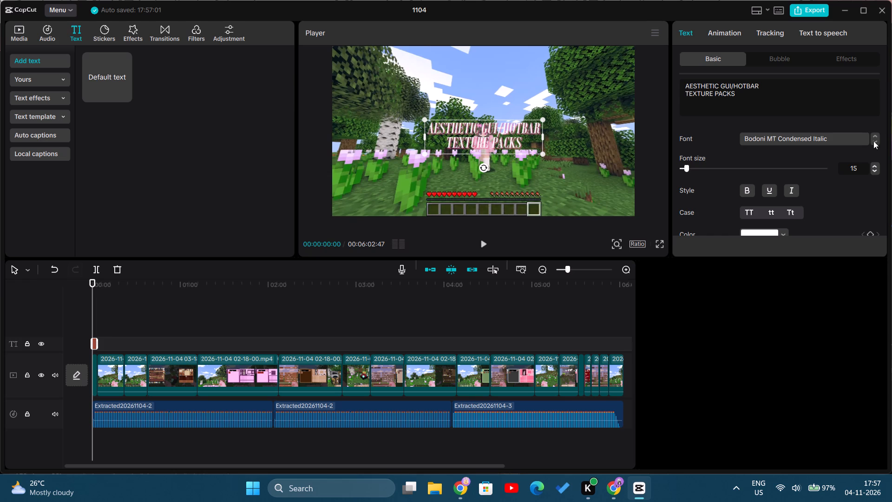
Retype the title's second line in mixed case as "Texture Packs".
left_click_drag(738, 97, 701, 93)
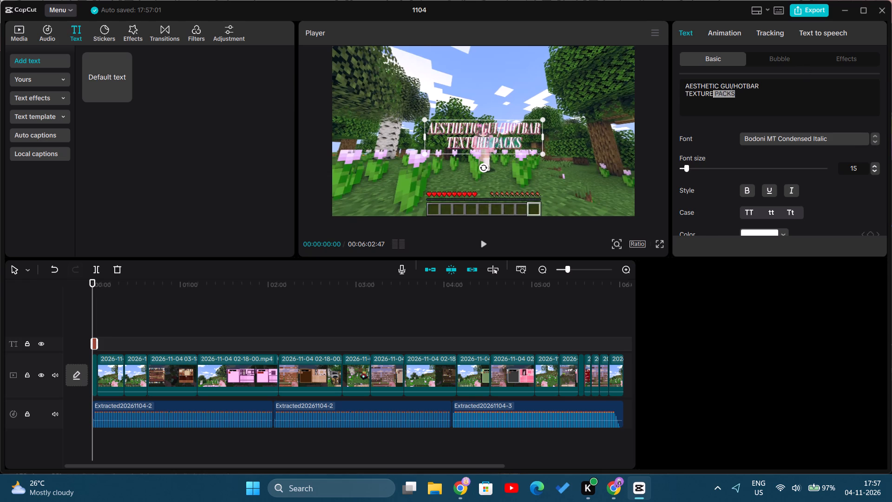
left_click_drag(701, 93, 690, 93)
key("BackSpace")
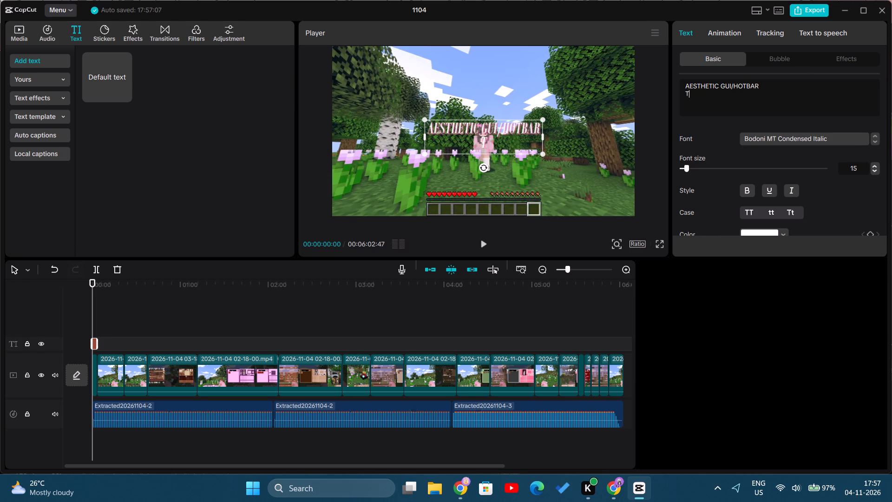
type("exture")
key("space")
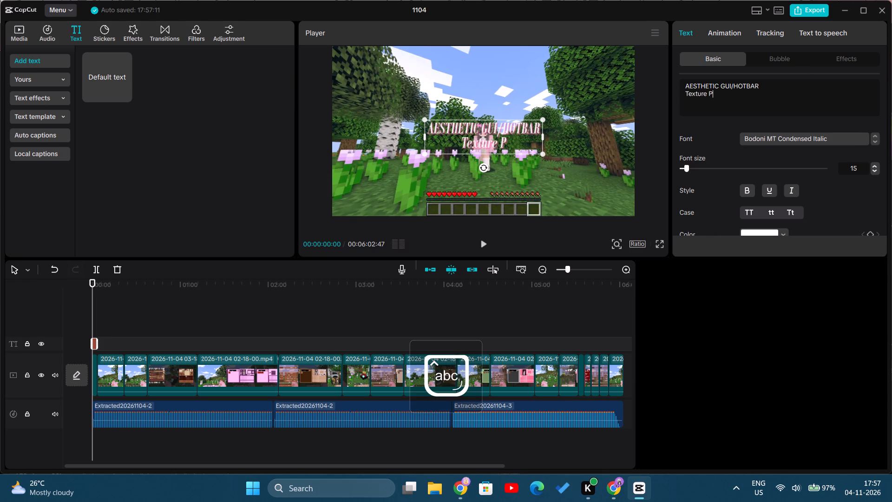
type("acks")
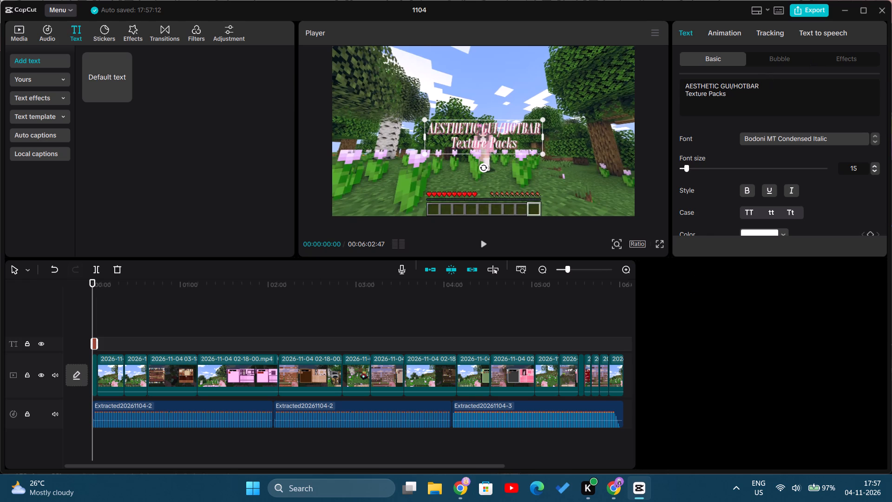
Delete the "AESTHETIC GUI/HOTBAR" line and its line break, leaving only "Texture Packs" in this text.
left_click_drag(772, 80, 703, 84)
left_click_drag(767, 84, 684, 88)
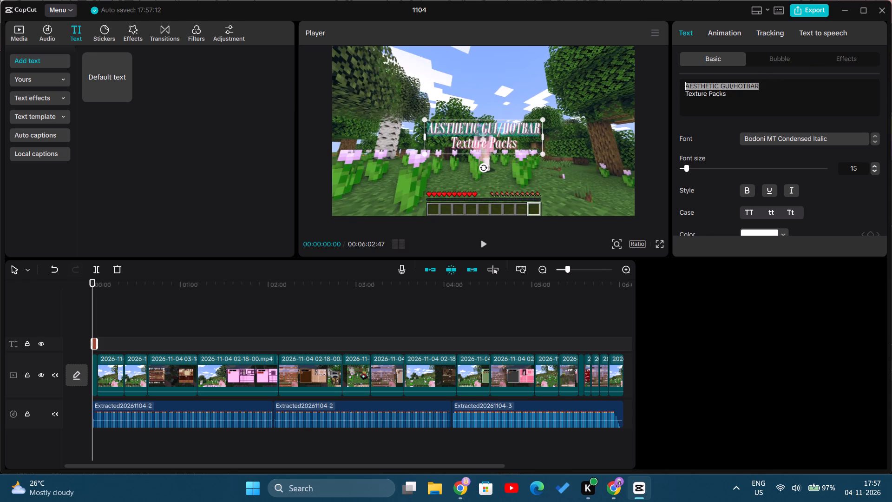
left_click_drag(684, 88, 681, 88)
key("BackSpace")
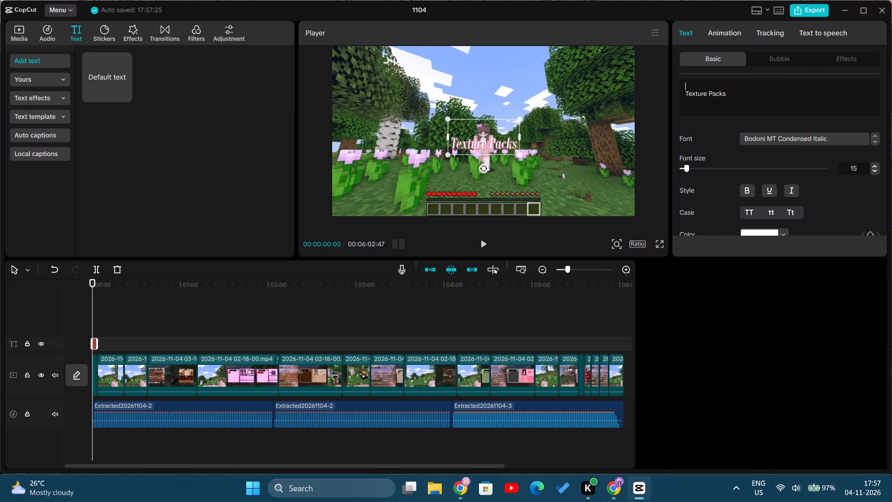
left_click(686, 92)
key("BackSpace")
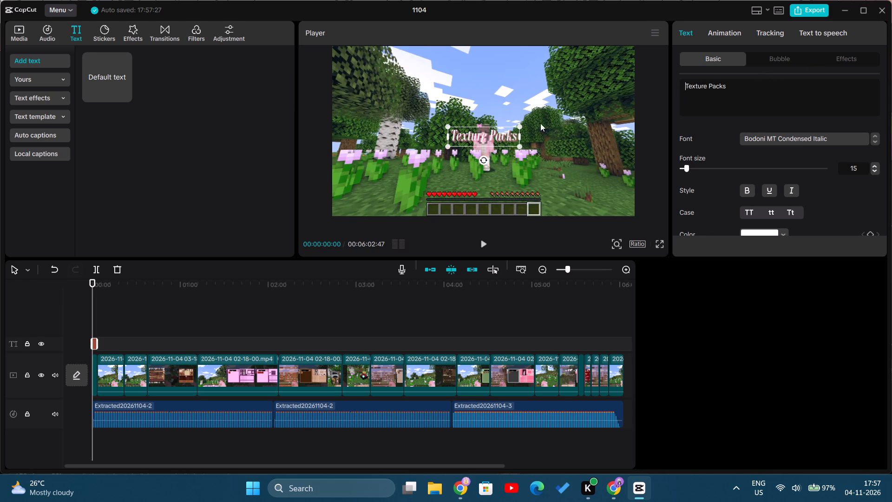
Reposition the "Texture Packs" text slightly below the centre of the frame, keeping it horizontally centred.
left_click_drag(490, 135, 492, 91)
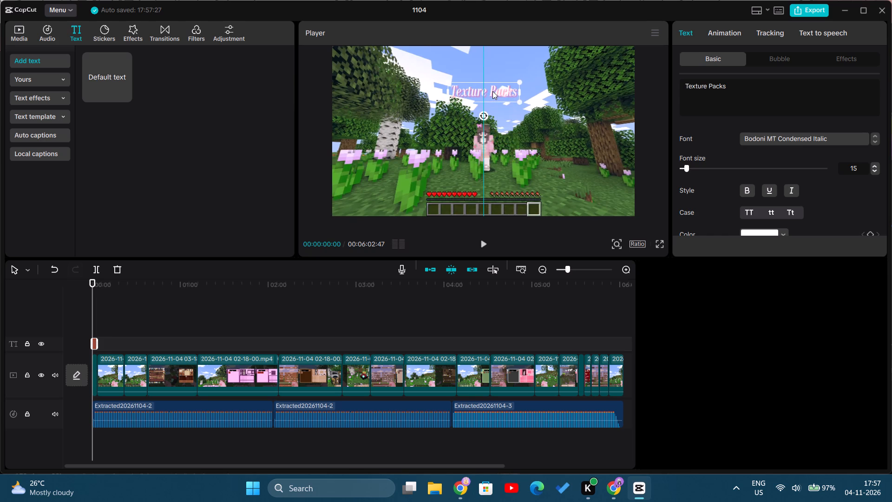
left_click_drag(492, 91, 492, 88)
left_click_drag(495, 87, 494, 177)
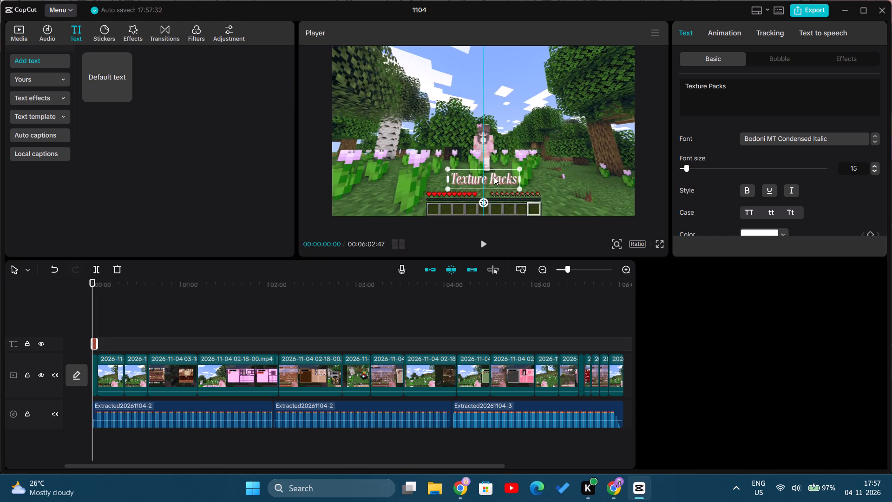
left_click_drag(494, 177, 494, 155)
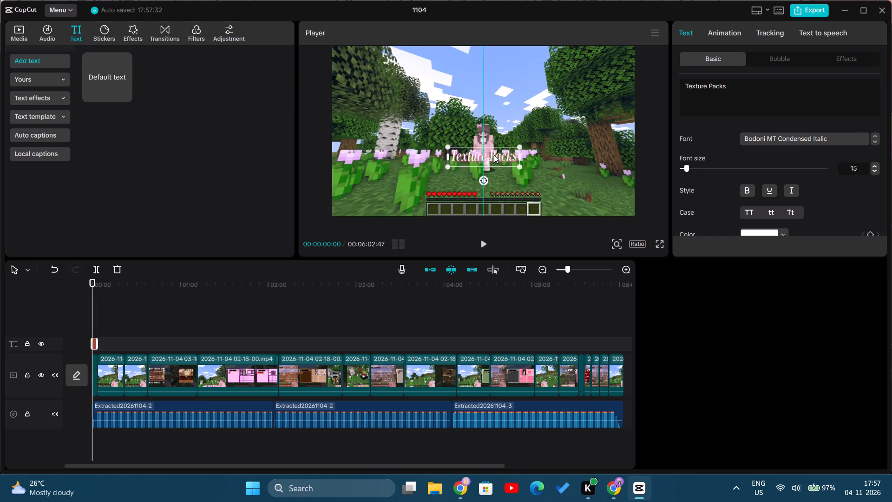
left_click_drag(494, 155, 495, 149)
Add a second default text at the start of the video reading "AESTHETIC GUI/HOTBAR".
left_click(110, 89)
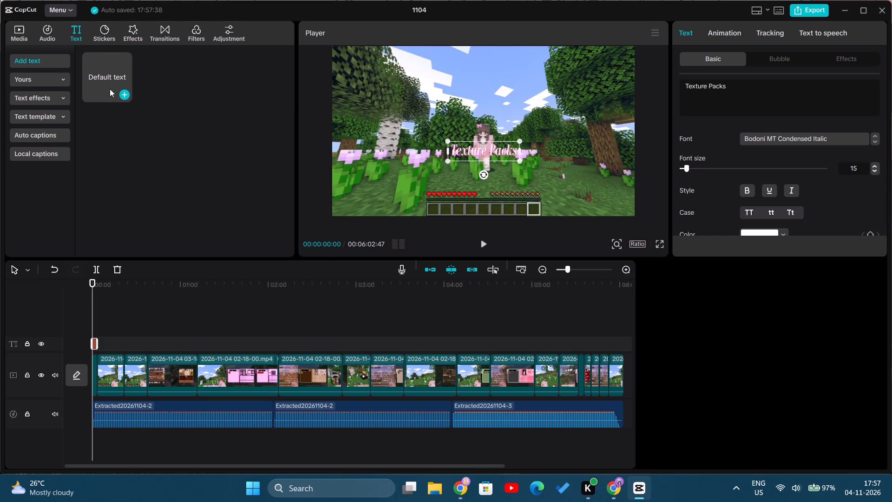
left_click(125, 97)
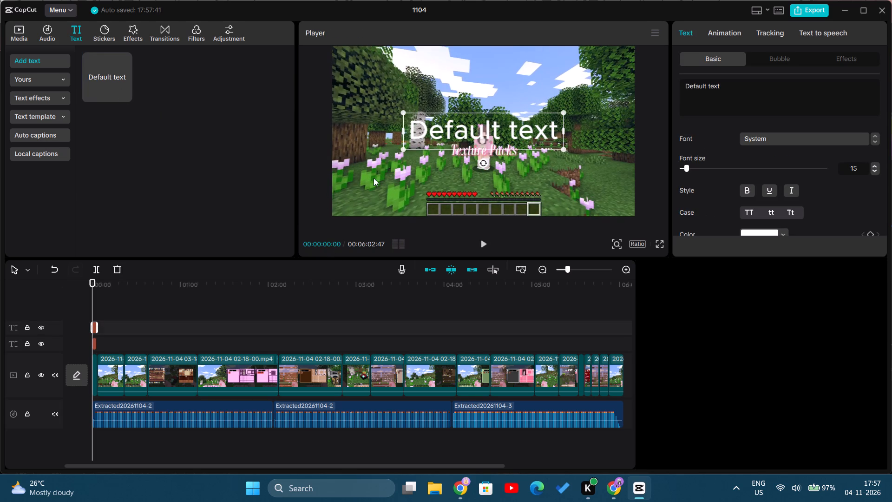
left_click_drag(727, 88, 667, 85)
key("BackSpace")
type("AE")
key("BackSpace")
key("s")
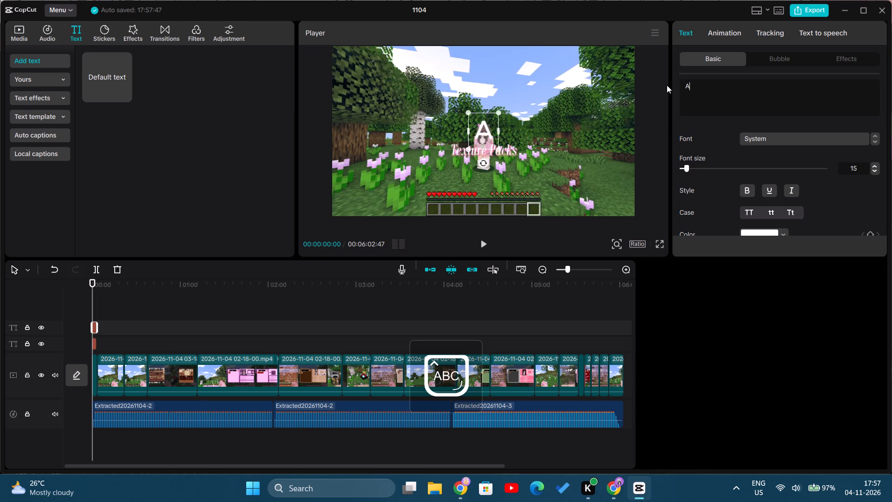
key("BackSpace")
type("ESTHETIC")
key("space")
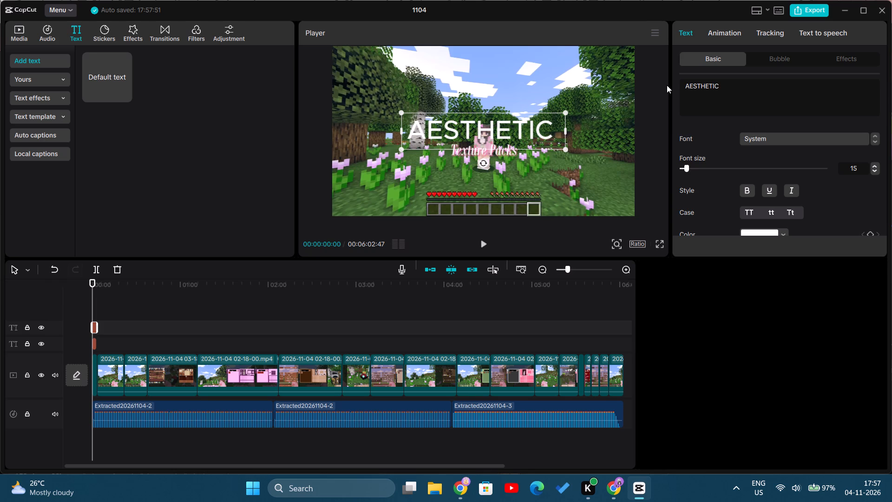
type("GUI")
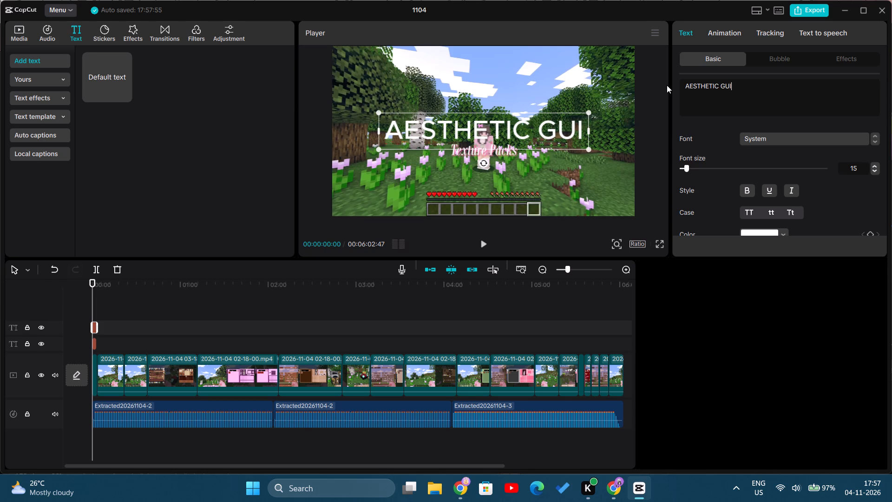
key("slash")
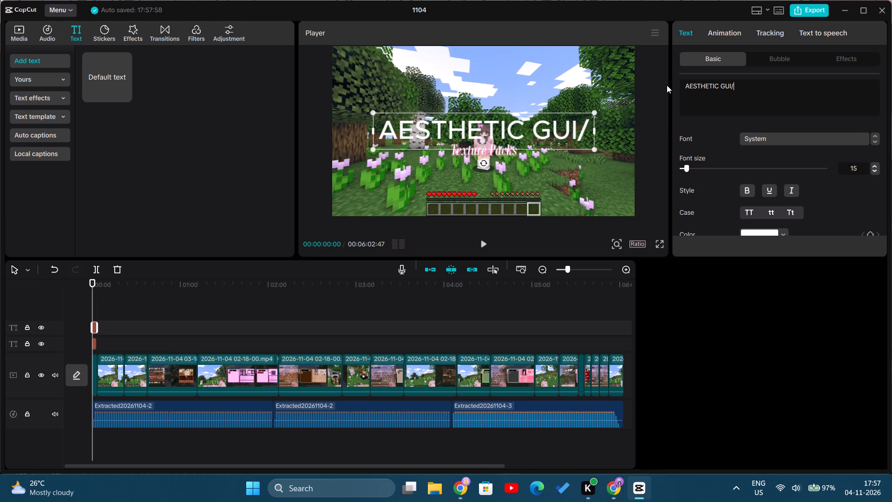
type("HOTBAR")
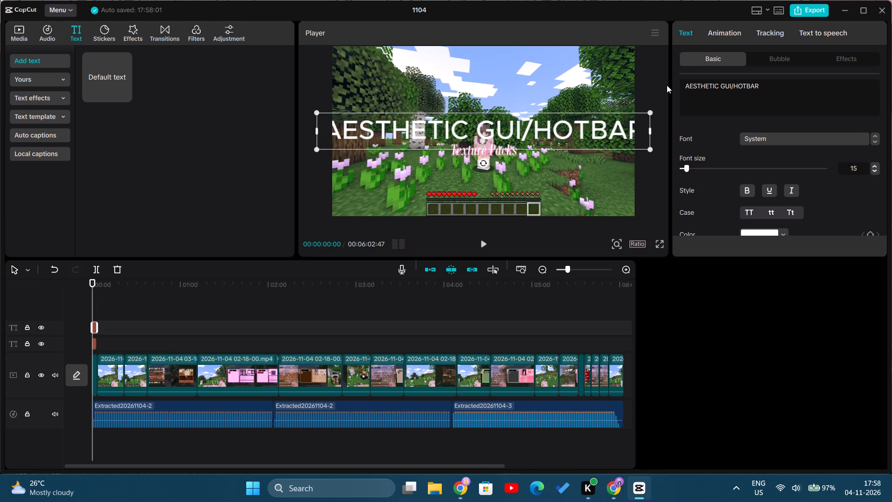
Scale down the "AESTHETIC GUI/HOTBAR" text so its full width fits inside the video frame.
left_click_drag(653, 148, 651, 147)
left_click_drag(651, 147, 597, 131)
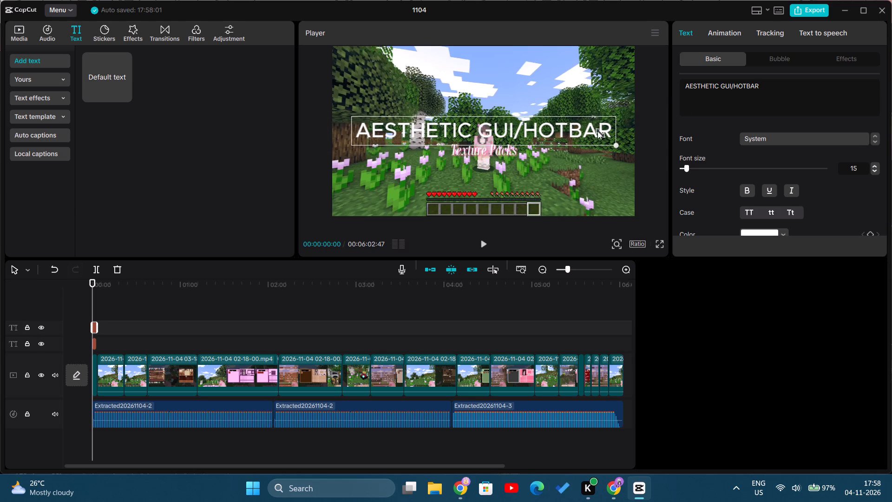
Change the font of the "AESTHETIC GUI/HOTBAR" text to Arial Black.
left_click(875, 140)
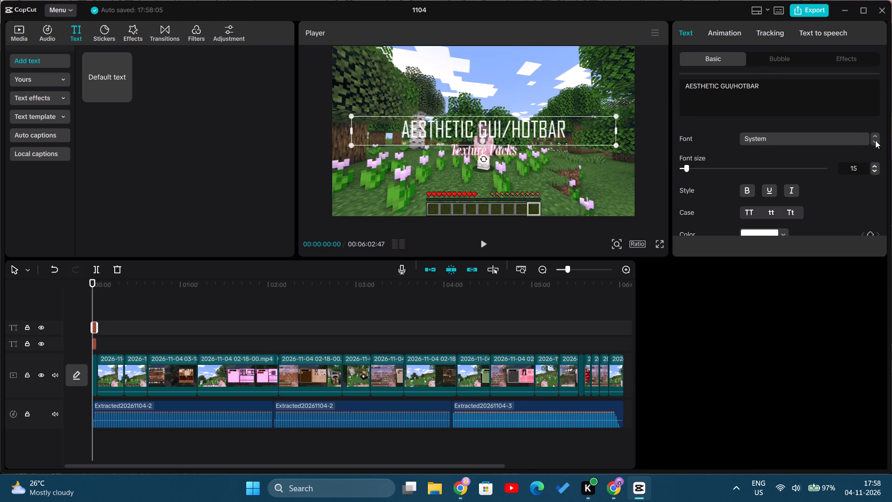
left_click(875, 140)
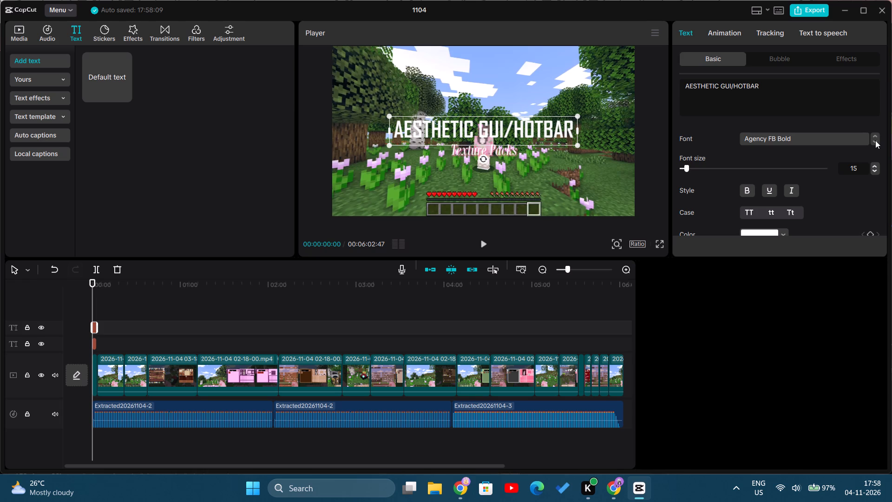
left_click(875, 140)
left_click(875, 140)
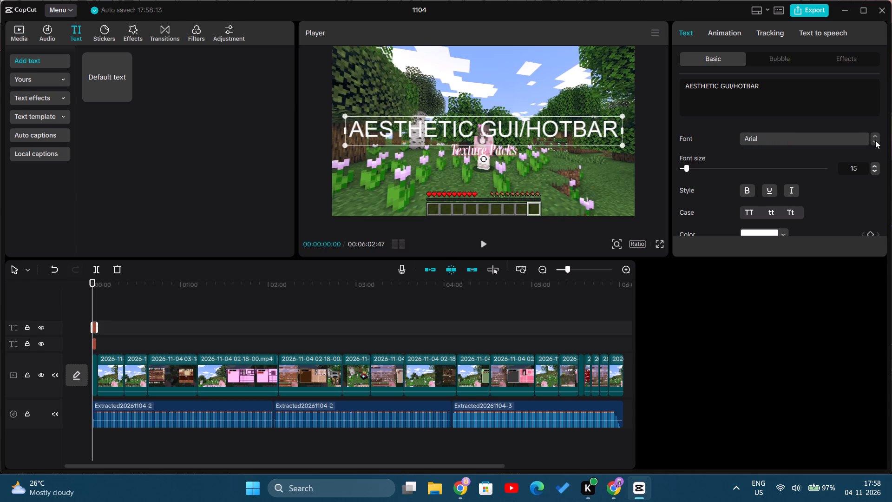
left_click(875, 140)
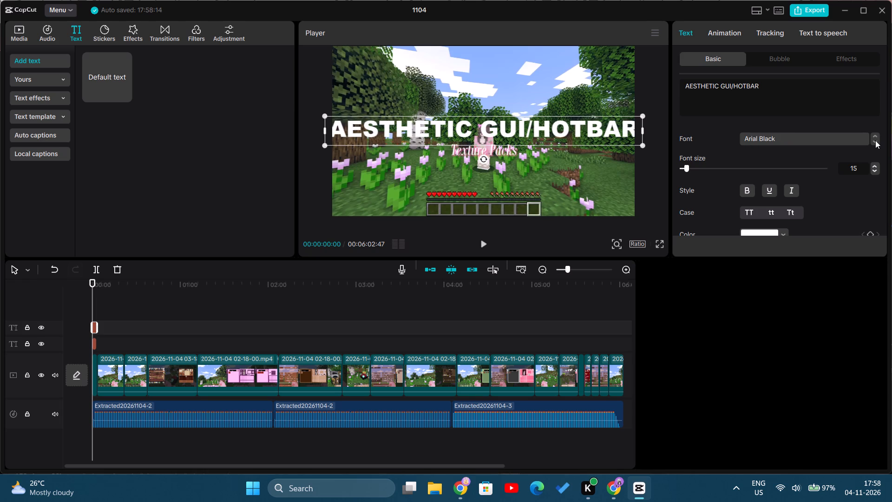
Shrink the "AESTHETIC GUI/HOTBAR" text slightly to fit within the frame, and play back the opening seconds.
left_click_drag(644, 142, 633, 138)
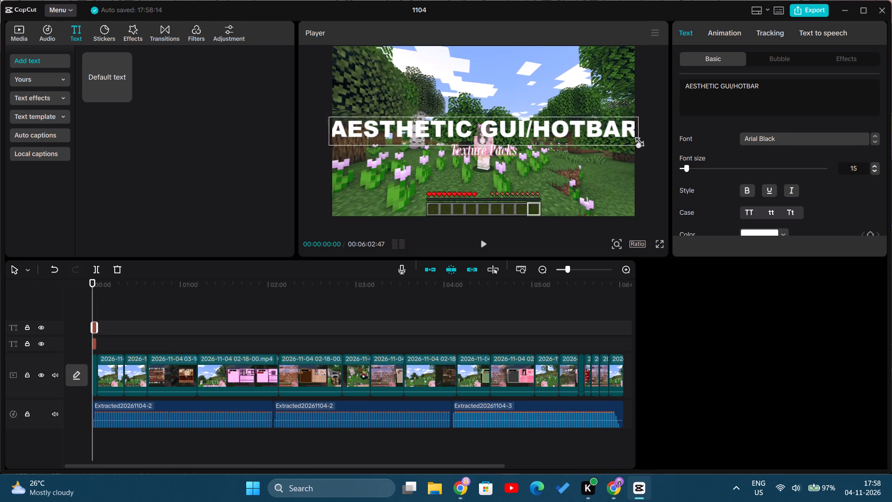
left_click_drag(633, 138, 623, 133)
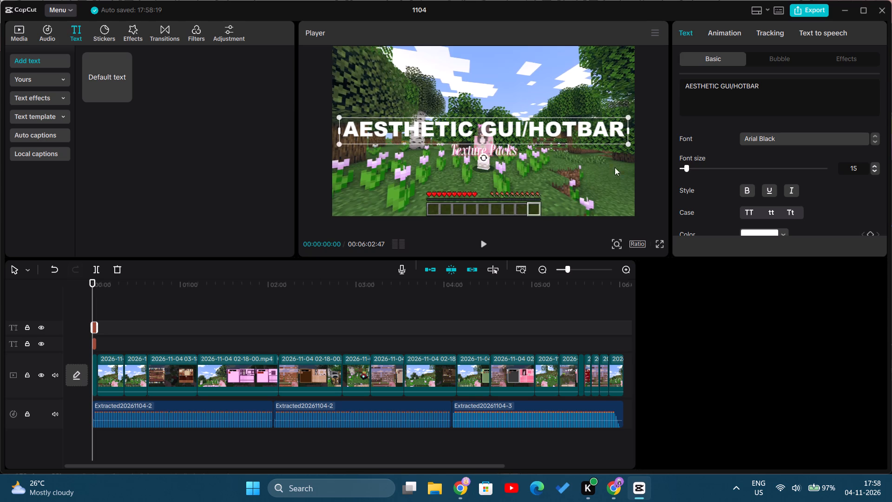
left_click(482, 244)
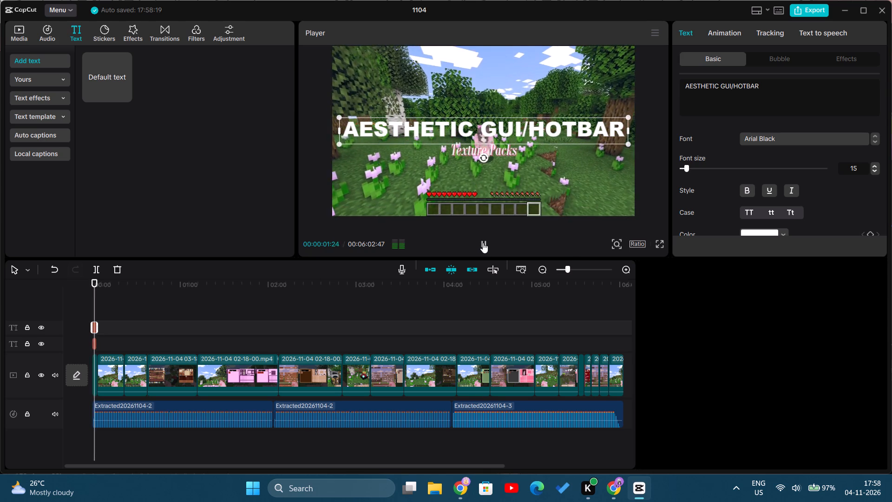
left_click(483, 243)
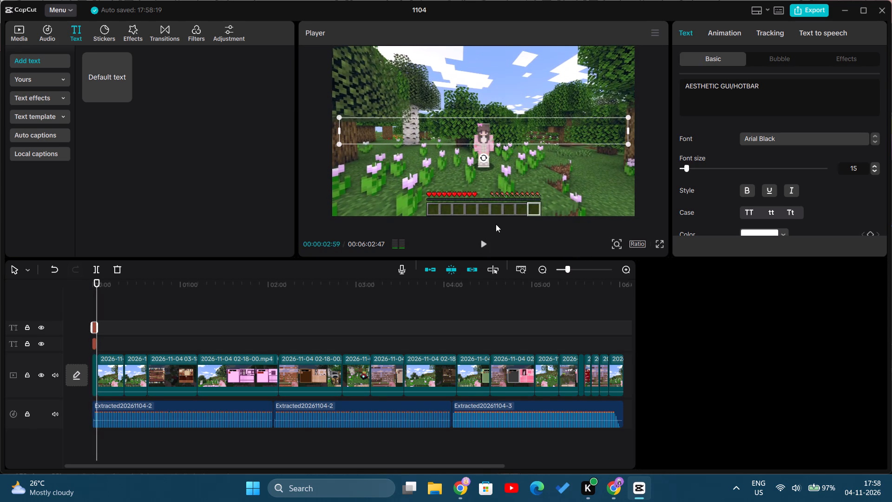
left_click_drag(95, 298, 79, 295)
Set the font of the "AESTHETIC GUI/HOTBAR" text to Berlin Sans FB Demi Bold.
left_click(874, 144)
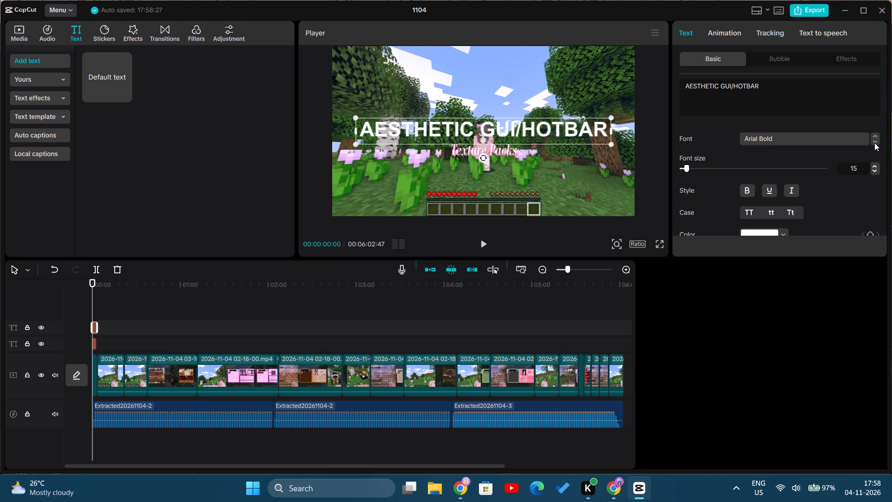
left_click(874, 143)
left_click(874, 143)
left_click(874, 141)
left_click(874, 141)
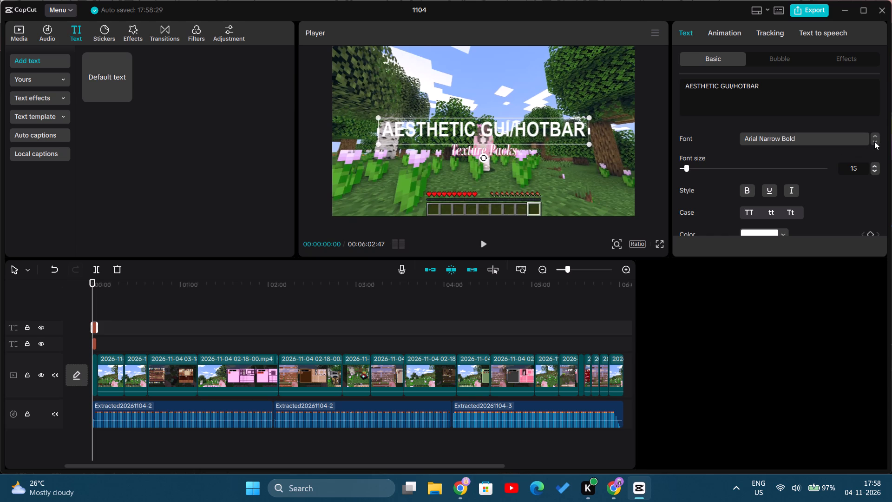
left_click(874, 141)
left_click(874, 141)
double_click(874, 141)
left_click(874, 141)
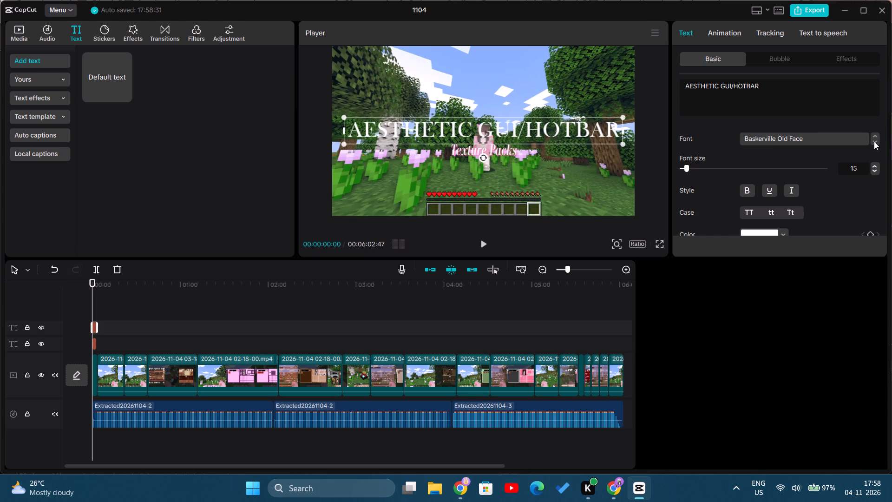
double_click(874, 141)
triple_click(874, 141)
left_click(874, 141)
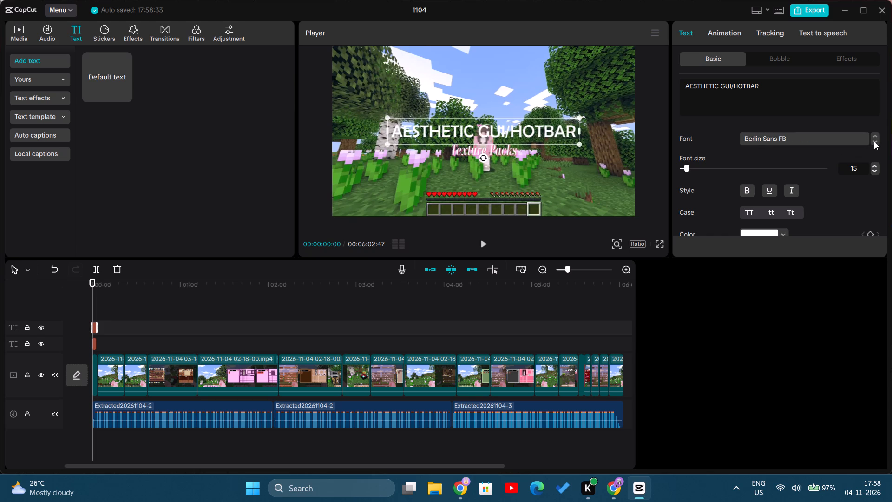
left_click(874, 141)
left_click(874, 141)
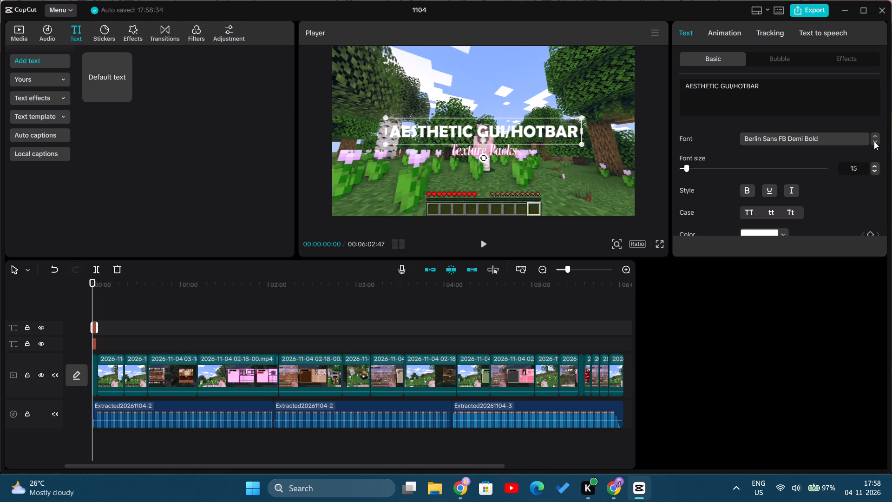
left_click(875, 133)
Apply the preset style with white letters and a blue shadow to the "AESTHETIC GUI/HOTBAR" text.
scroll(792, 206, "down", 8)
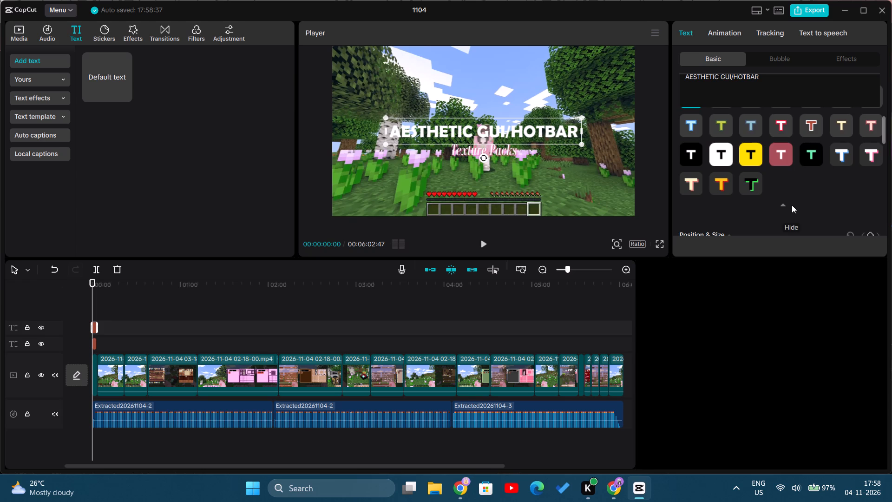
left_click(746, 158)
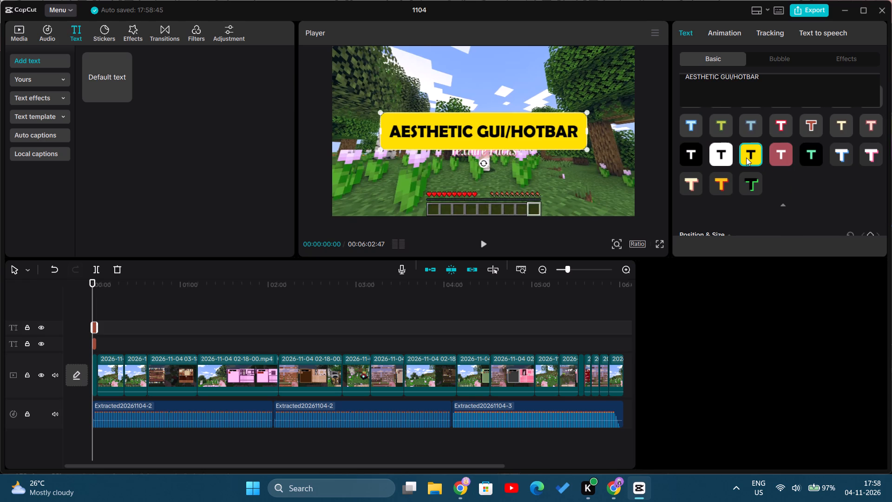
left_click(784, 151)
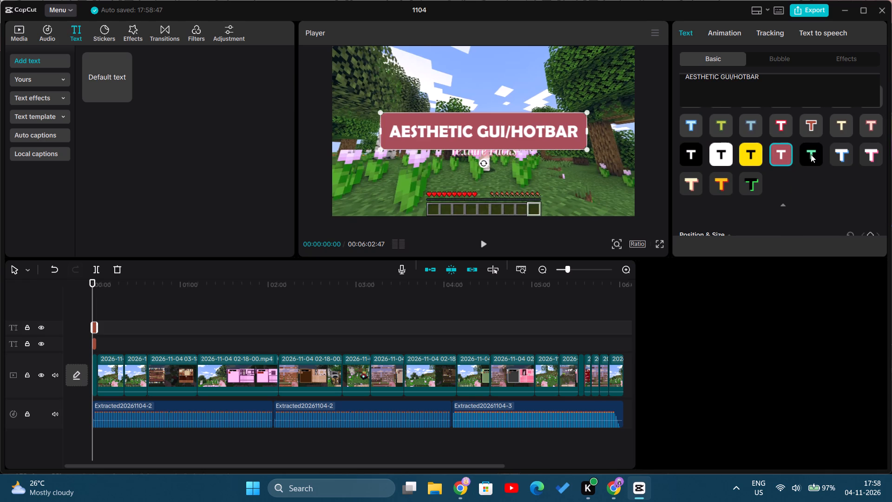
left_click(839, 156)
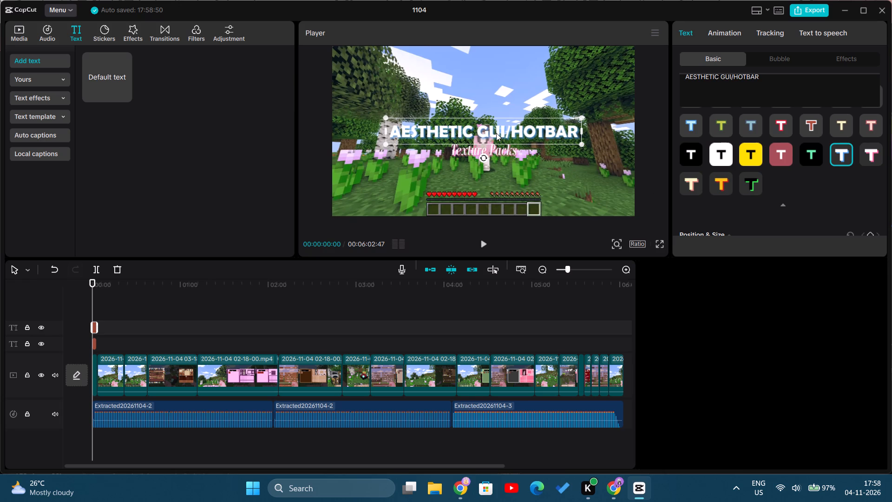
Move the "AESTHETIC GUI/HOTBAR" text to the lower part of the frame and place "Texture Packs" directly beneath it.
left_click_drag(496, 133, 499, 169)
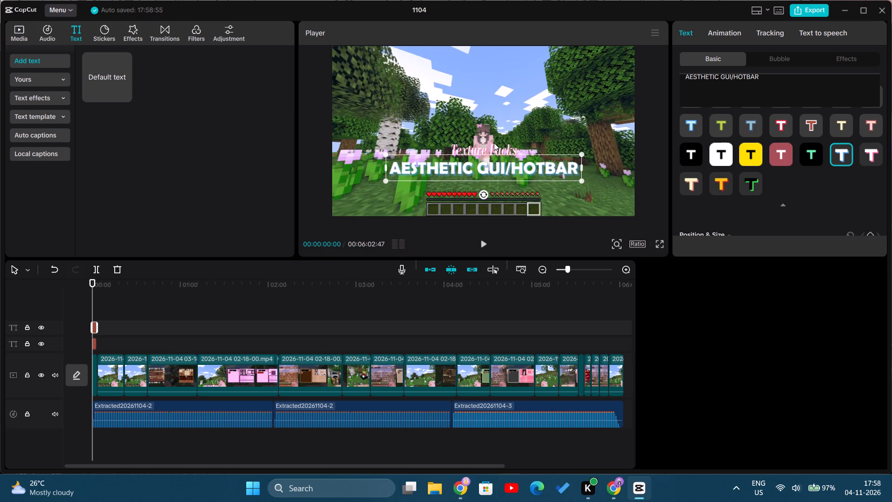
left_click(494, 143)
left_click_drag(494, 144, 493, 175)
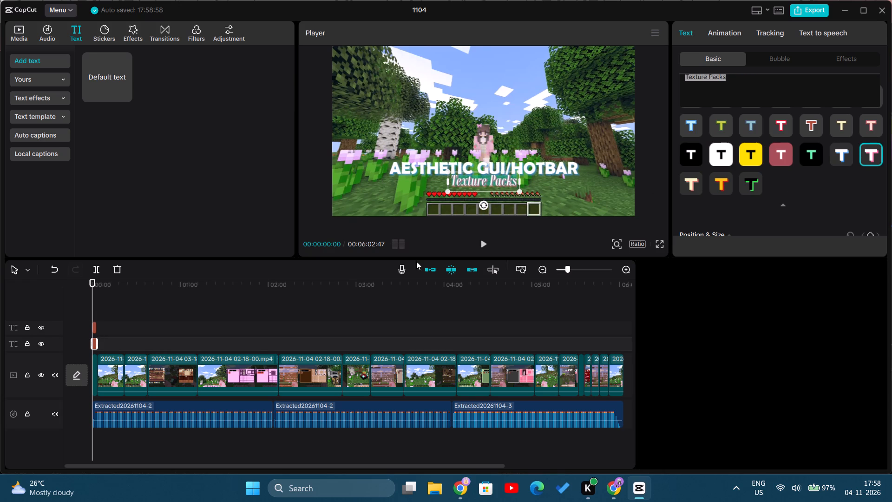
Review the opening title from the start of the video, both in the normal preview and in full screen.
left_click(479, 244)
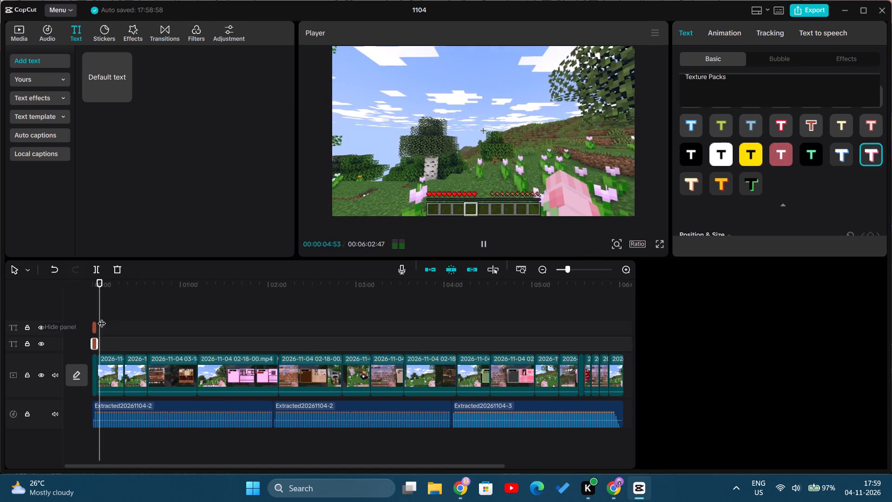
left_click_drag(100, 308, 77, 307)
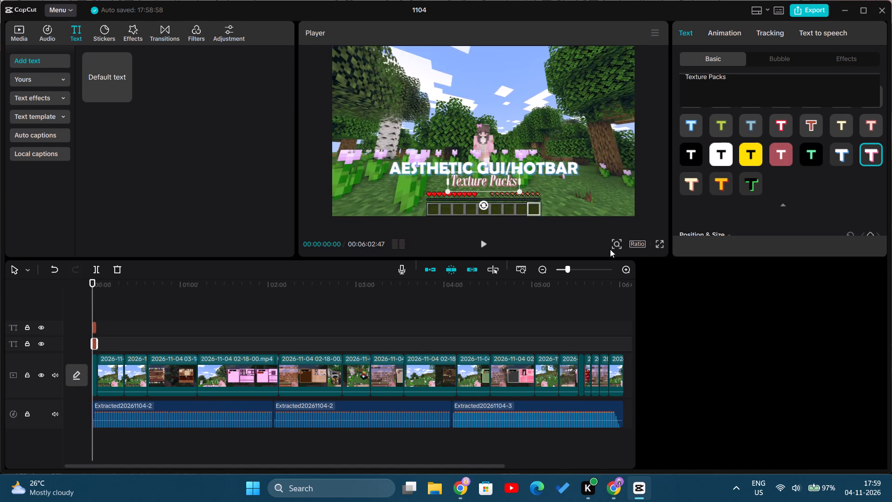
left_click_drag(668, 245, 663, 245)
left_click(663, 245)
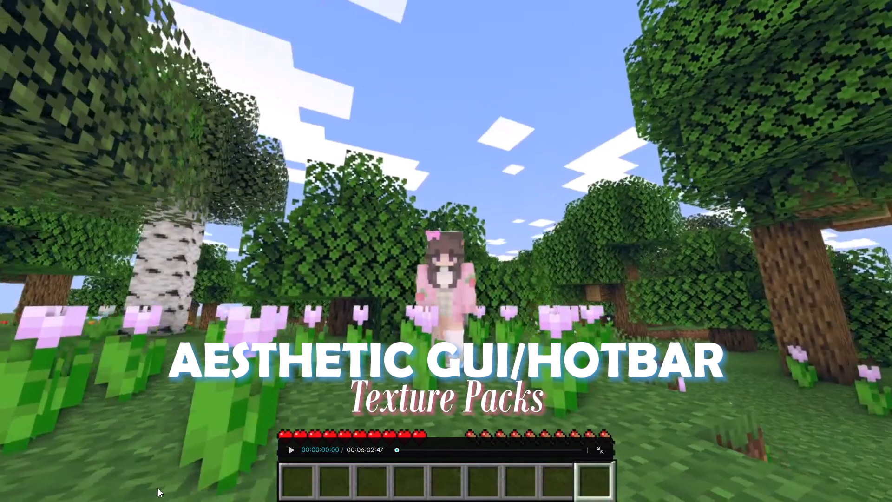
left_click(485, 438)
left_click(289, 447)
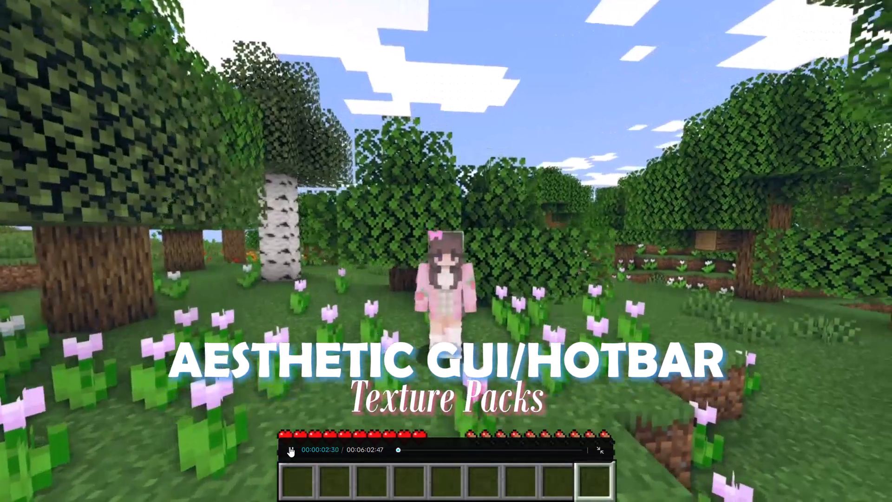
left_click(289, 447)
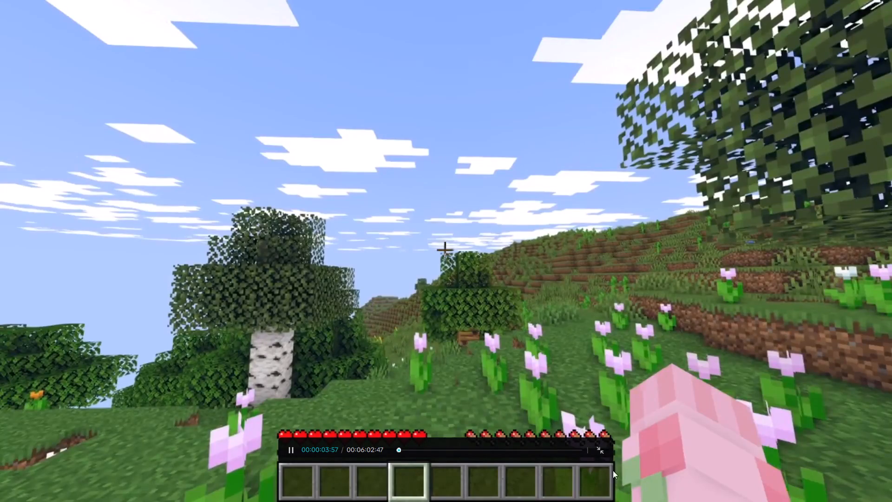
left_click(606, 450)
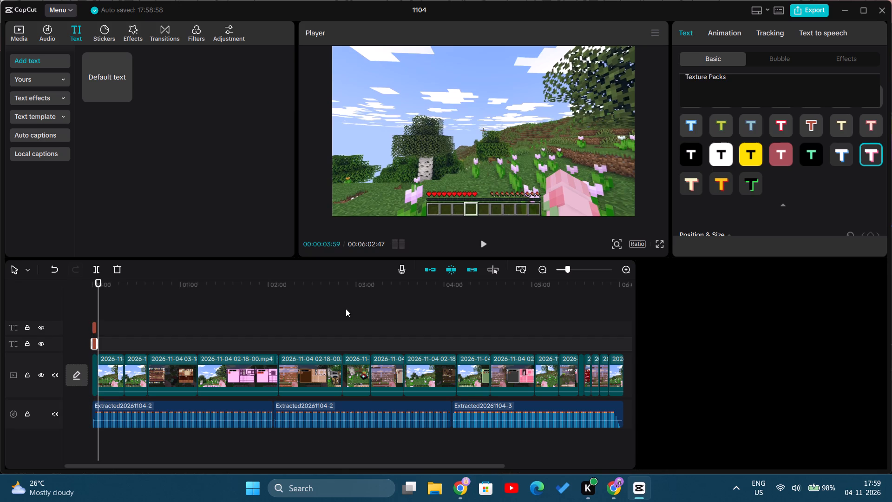
Add a new default text at 00:00:04:15, after the opening title, and open its wording for editing.
left_click(485, 243)
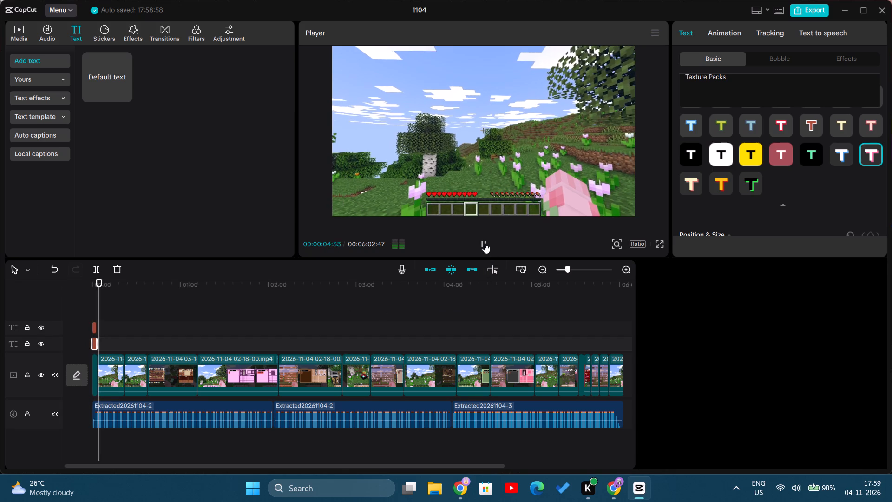
left_click(485, 243)
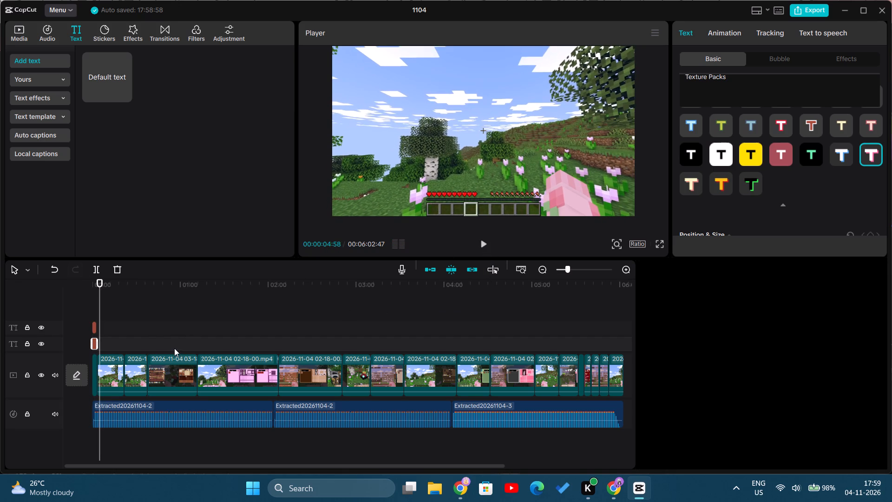
left_click(100, 328)
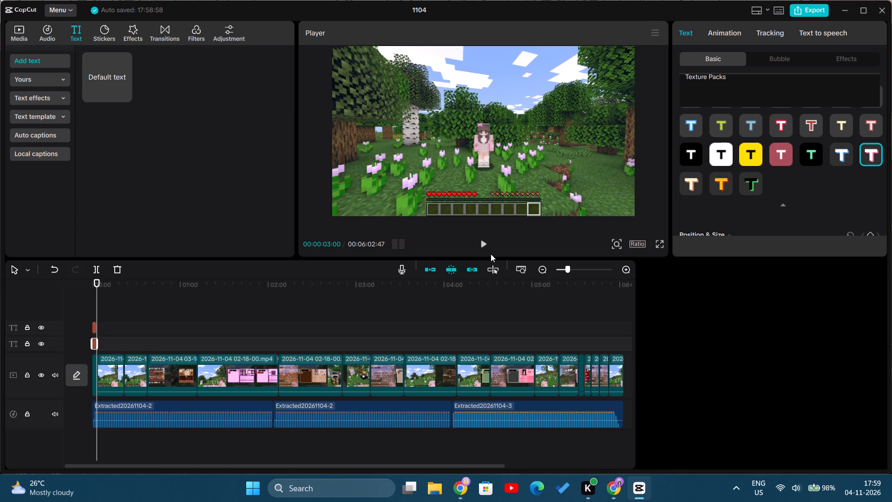
left_click(485, 244)
left_click(485, 244)
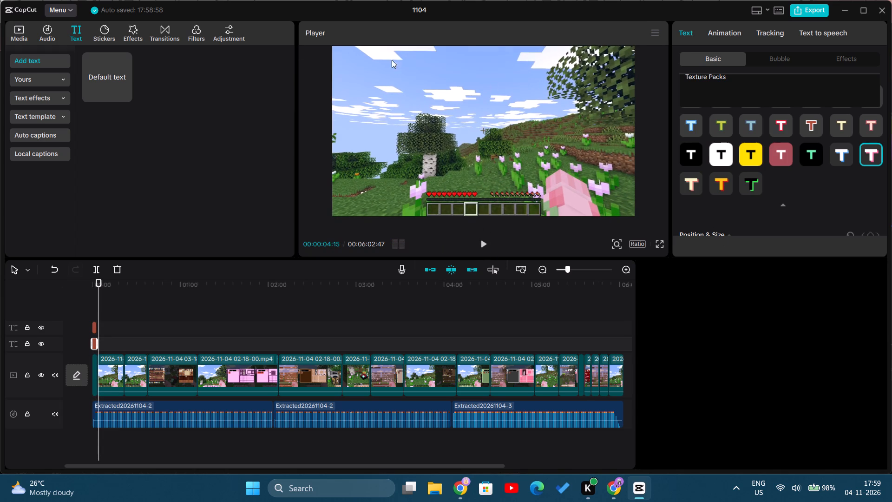
left_click(125, 91)
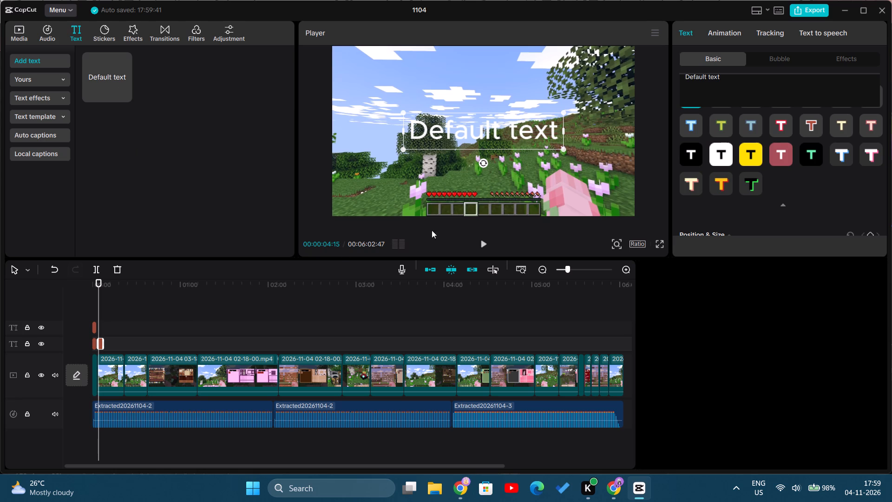
double_click(511, 138)
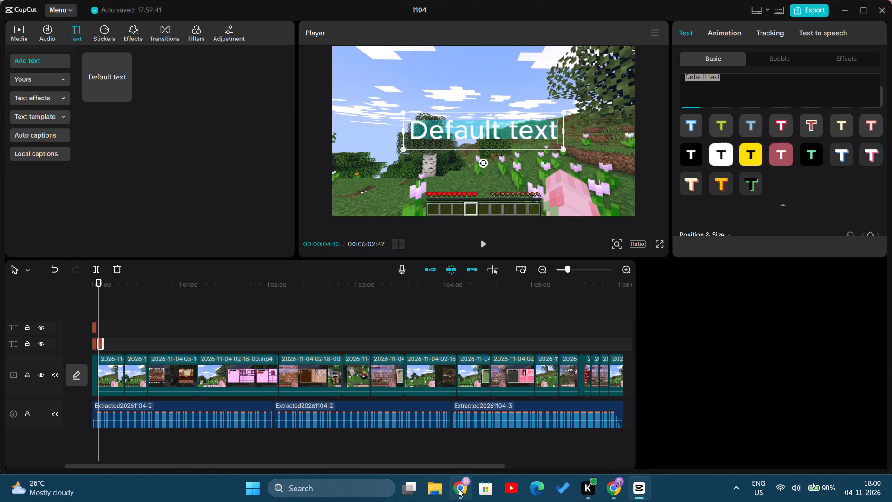
Search Windows for "SK" and launch SKlauncher.
left_click(372, 489)
type("SK")
left_click(385, 130)
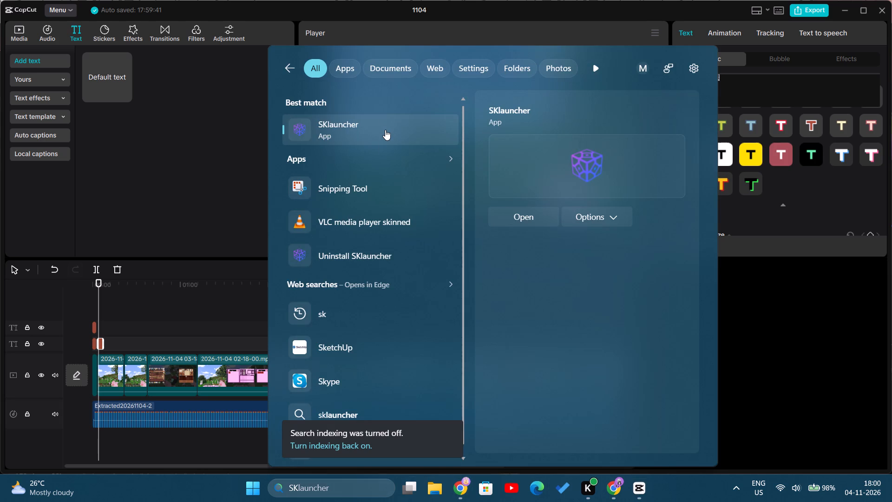
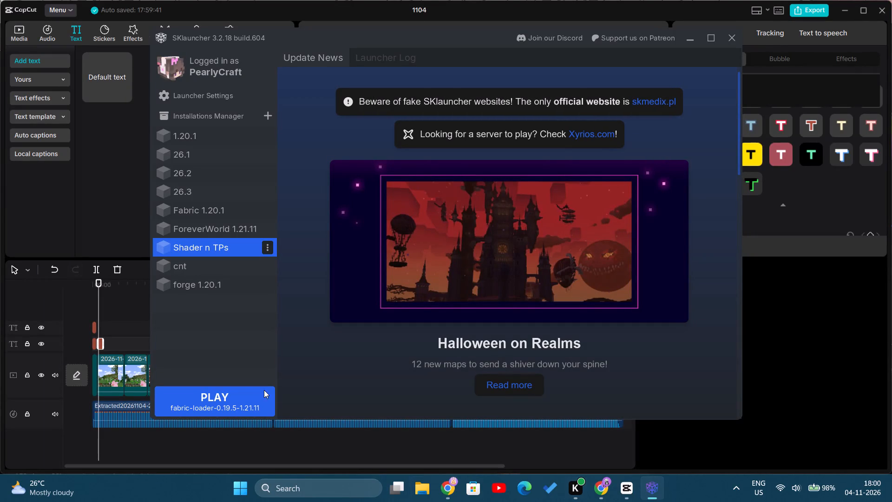
Open the installation directory of "Shader n TPs", view its resourcepacks folder for the pack names, and minimize the folder window.
left_click(270, 245)
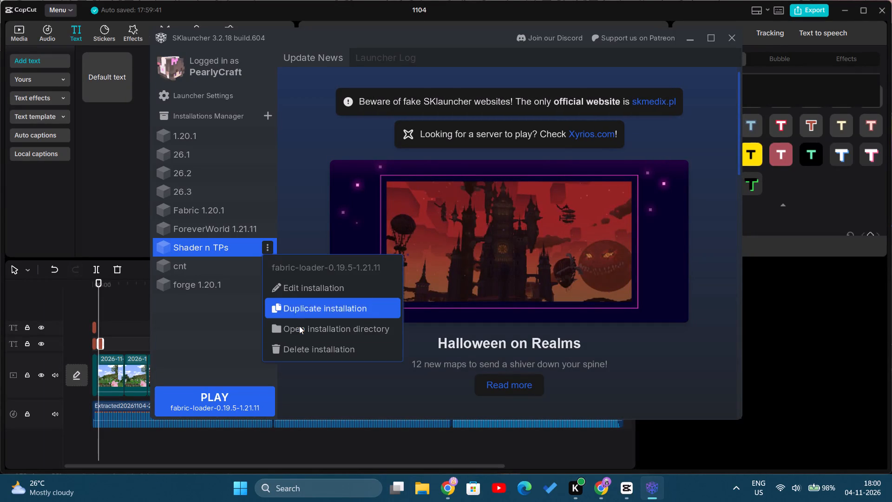
left_click(302, 332)
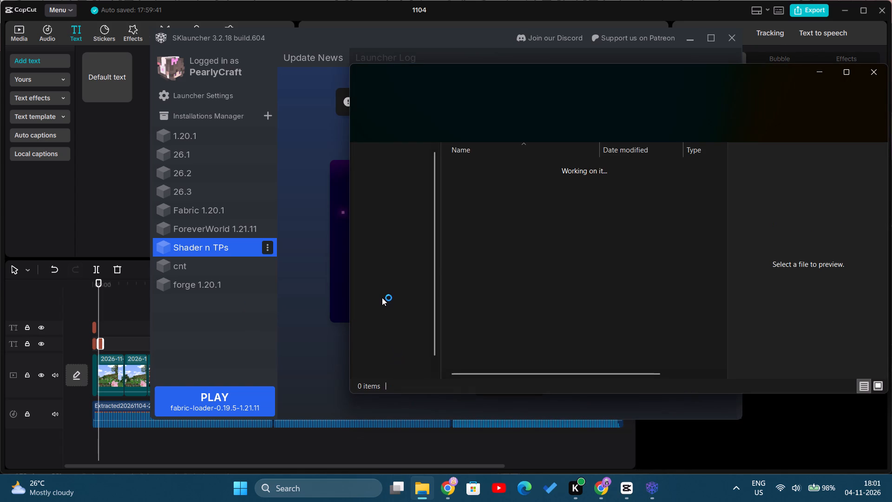
scroll(572, 291, "down", 4)
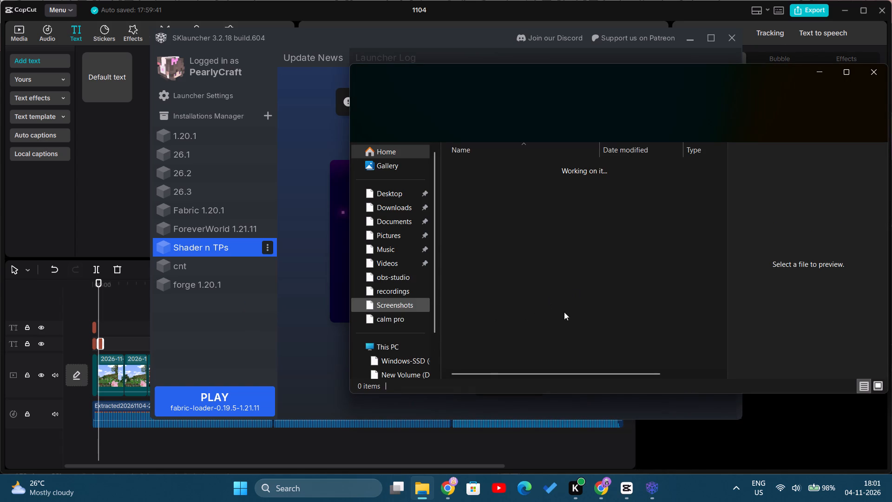
scroll(519, 330, "up", 4)
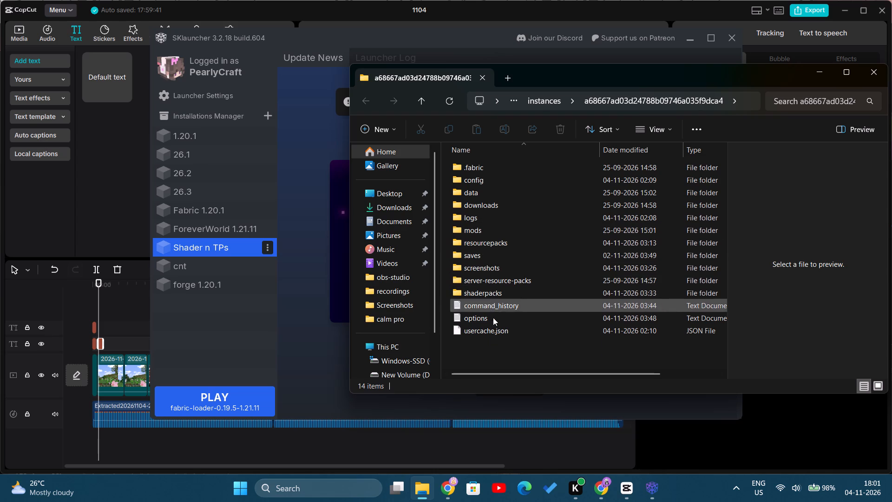
double_click(501, 244)
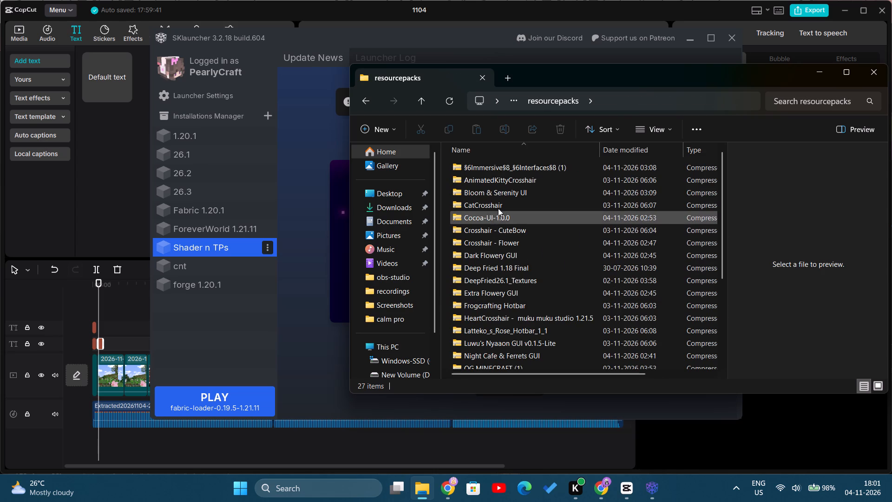
left_click(821, 71)
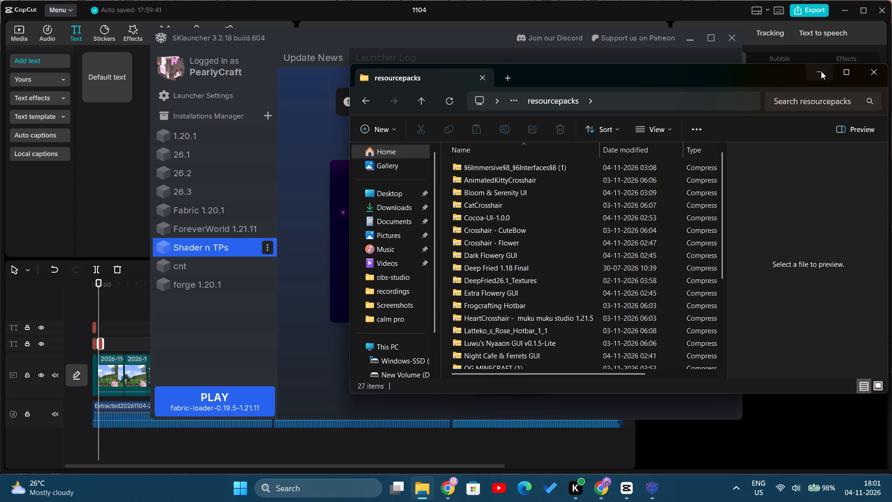
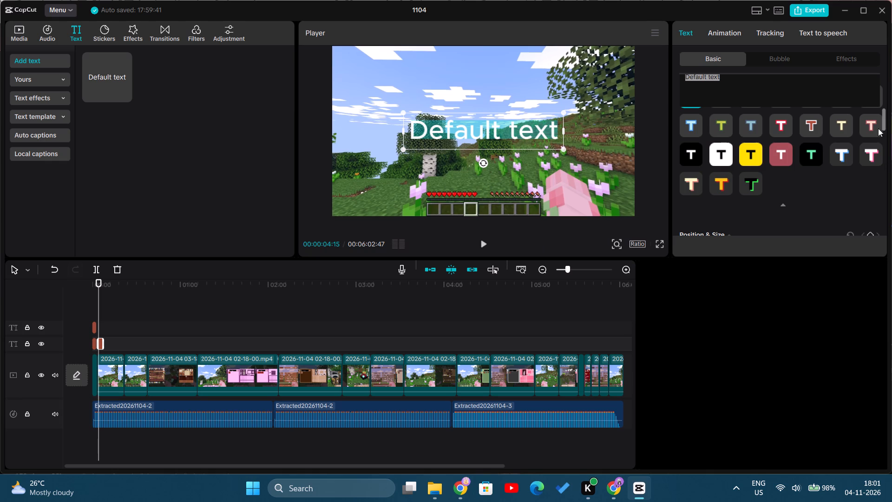
Delete the unused "Default text" label placed right after the opening title on the timeline.
scroll(774, 97, "up", 3)
left_click(732, 34)
left_click(689, 31)
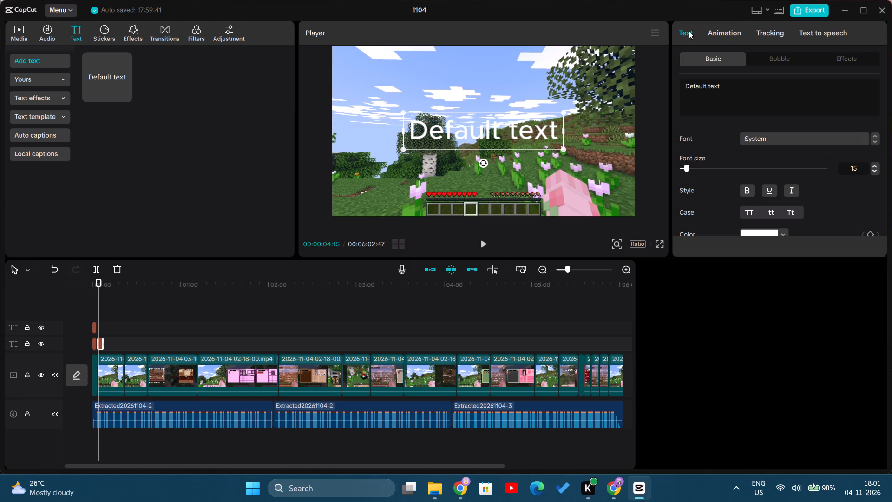
left_click(118, 269)
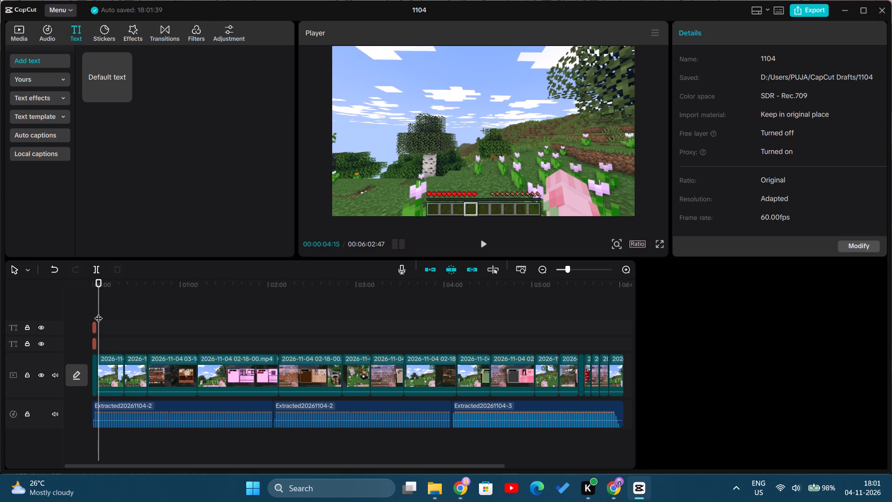
Scrub through the whole timeline to review the clips up to the video's end, and return to the start.
left_click_drag(98, 312, 101, 312)
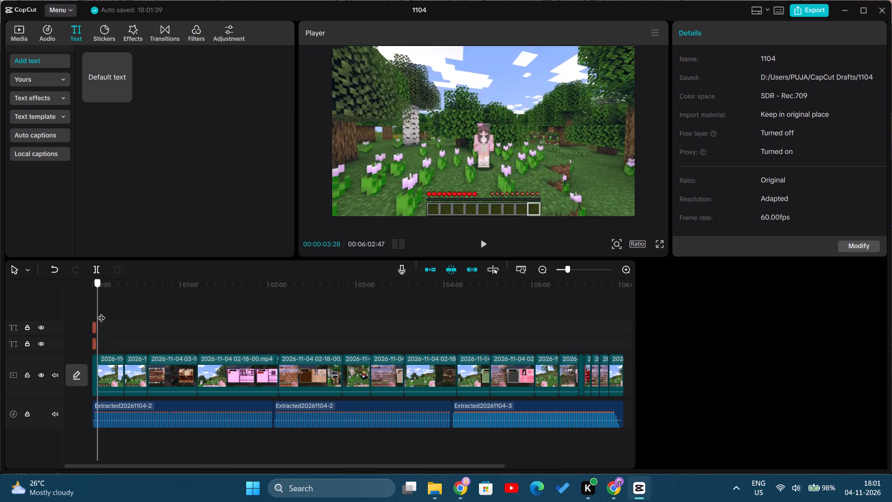
left_click_drag(101, 312, 241, 328)
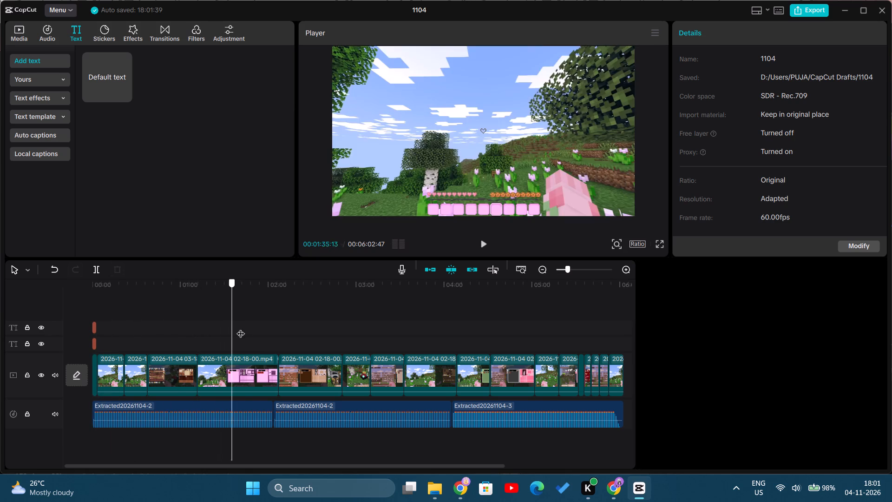
left_click_drag(241, 328, 387, 354)
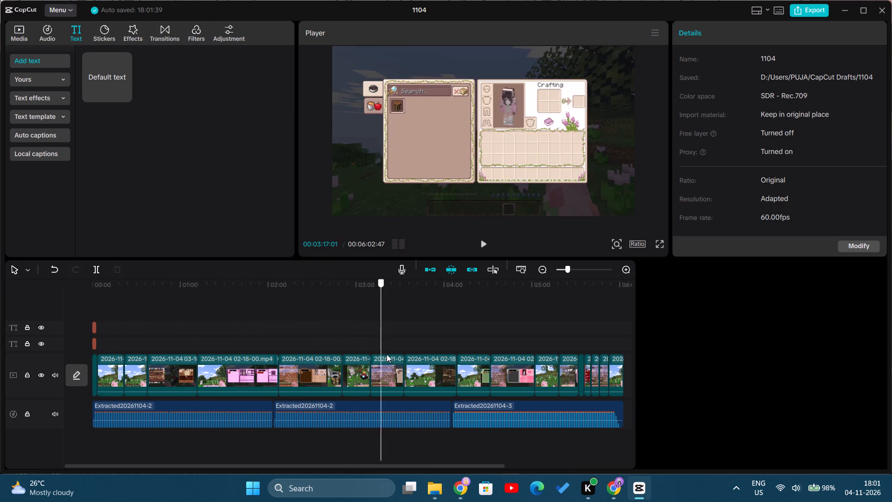
left_click_drag(387, 354, 463, 363)
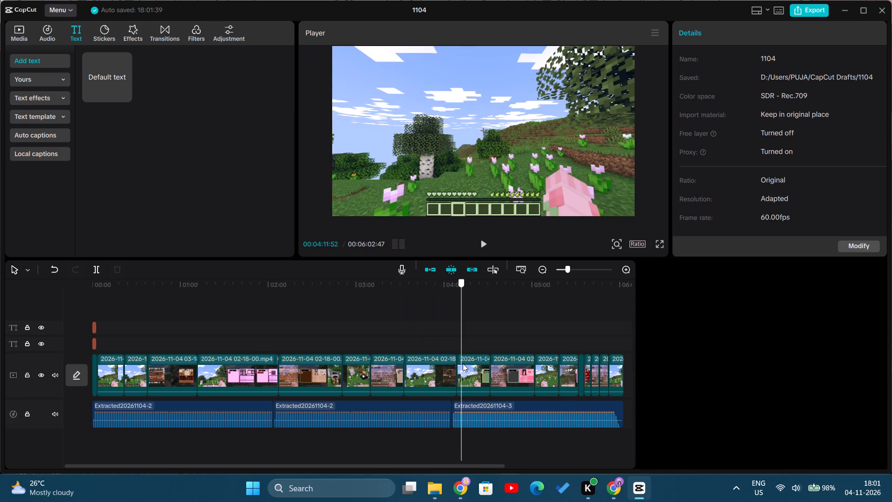
left_click_drag(463, 363, 527, 376)
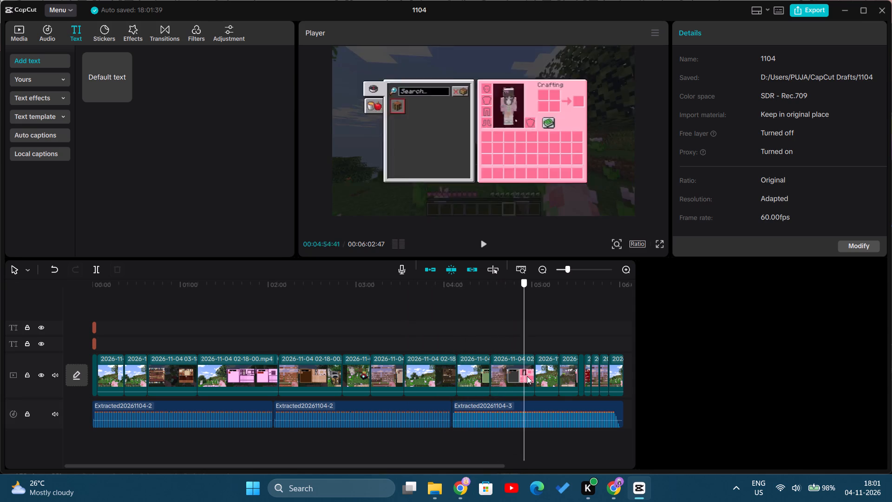
left_click_drag(527, 376, 581, 385)
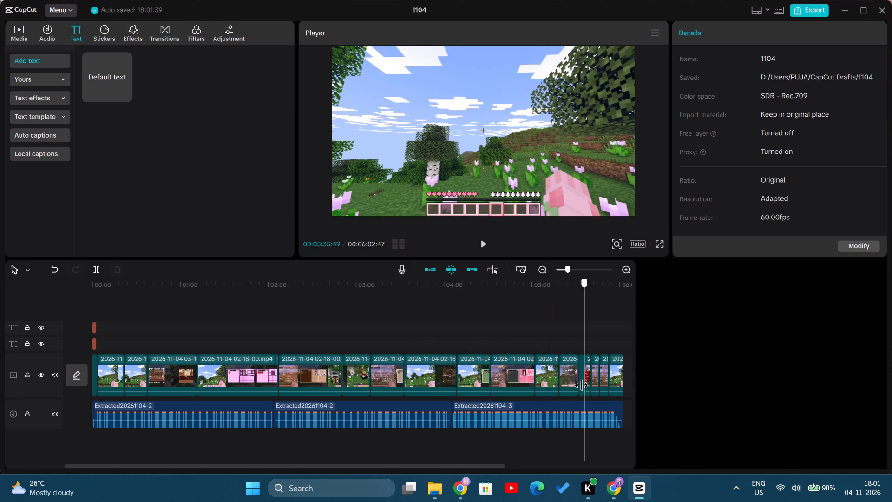
left_click_drag(581, 385, 623, 390)
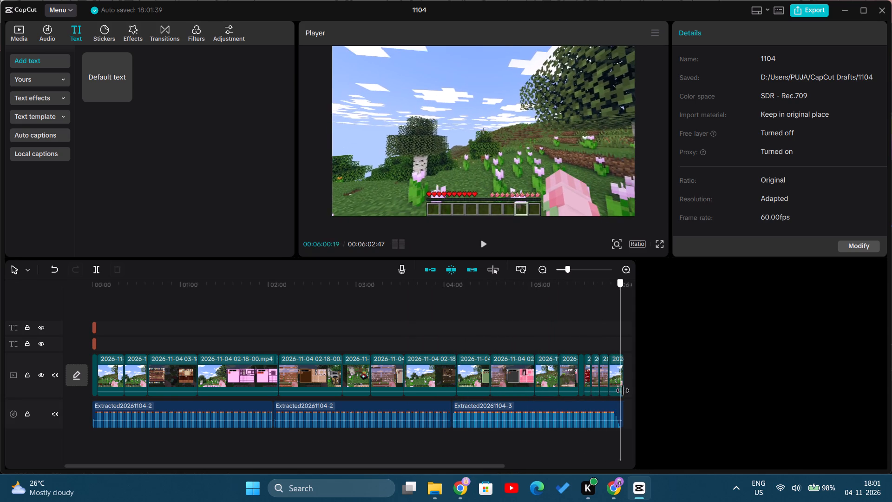
left_click_drag(623, 390, 465, 370)
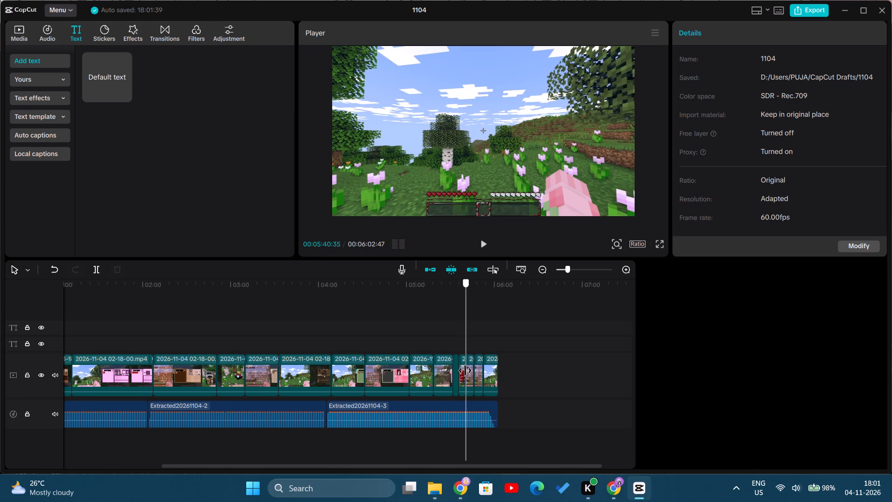
left_click_drag(465, 370, 503, 378)
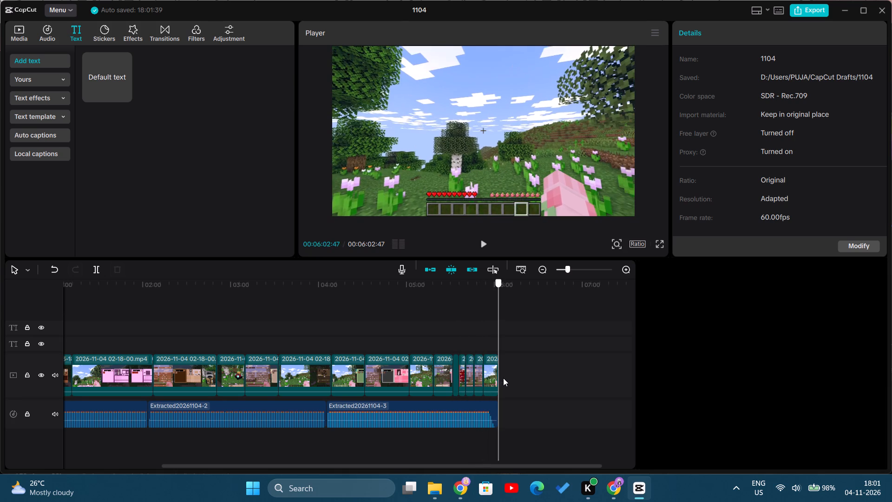
left_click_drag(503, 378, 507, 379)
left_click(326, 329)
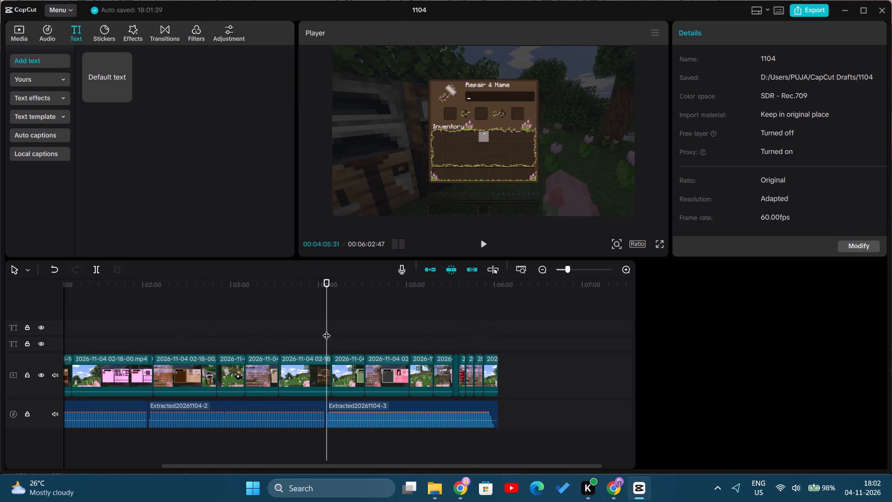
left_click_drag(327, 330, 464, 340)
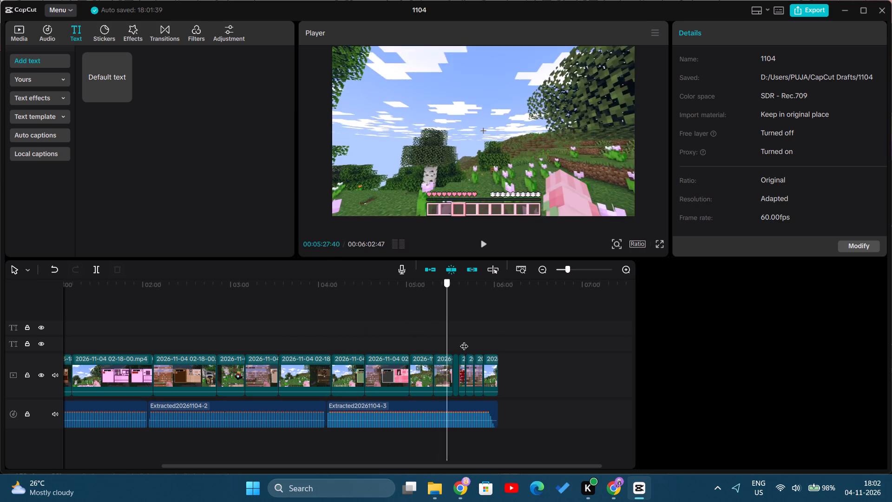
left_click_drag(464, 340, 497, 345)
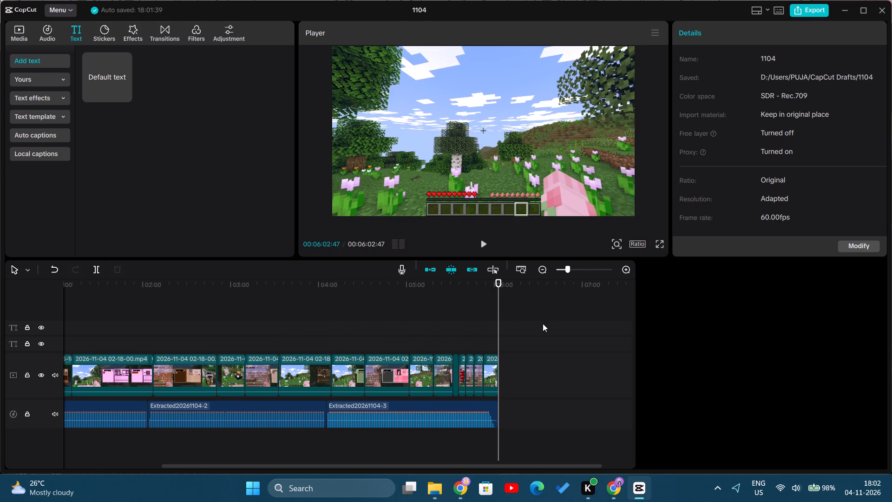
left_click_drag(499, 320, 125, 339)
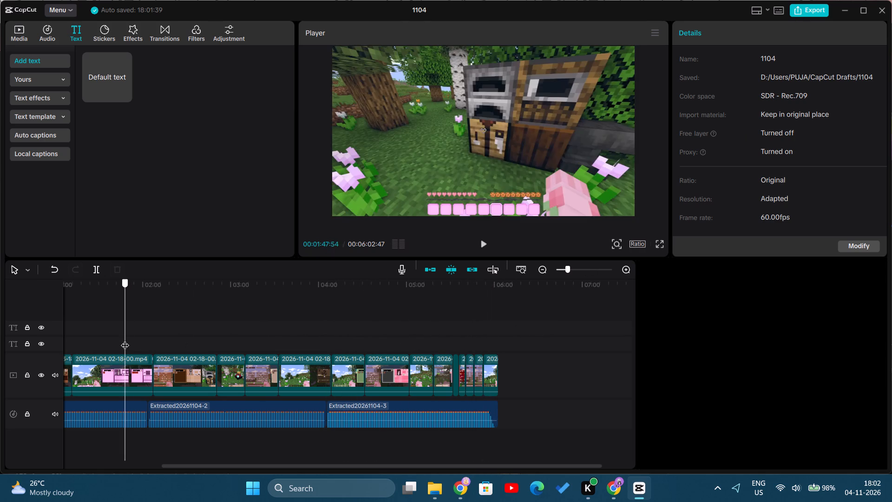
left_click_drag(125, 339, 0, 313)
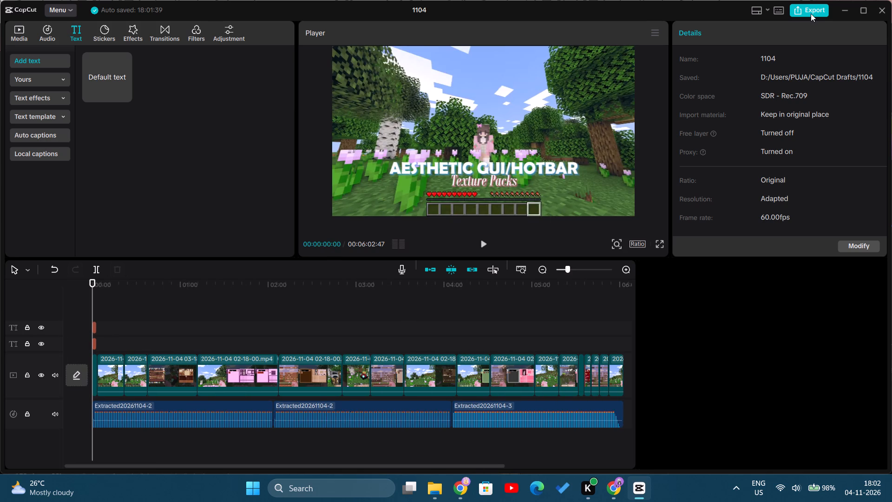
Export the video under the title "GUI" as a 1080P, H.264, 60fps mp4 in D:/recordings.
left_click(811, 13)
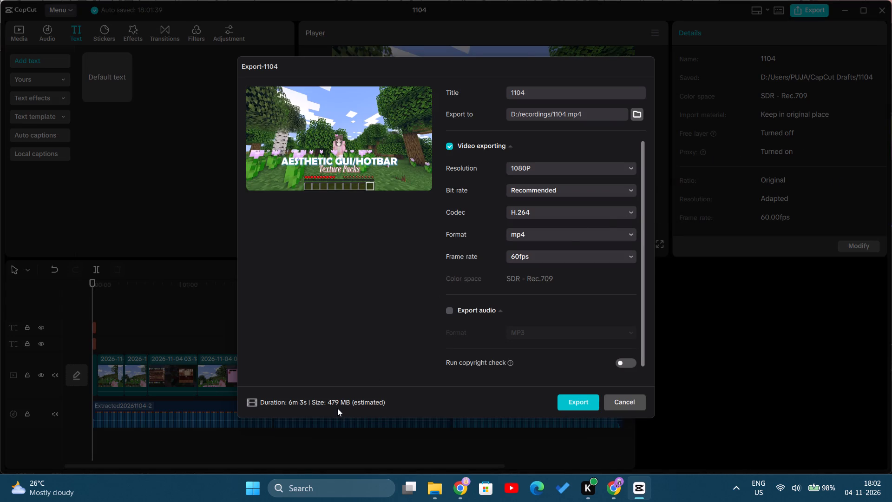
left_click_drag(544, 90, 499, 88)
key("BackSpace")
type("GUI")
left_click(582, 398)
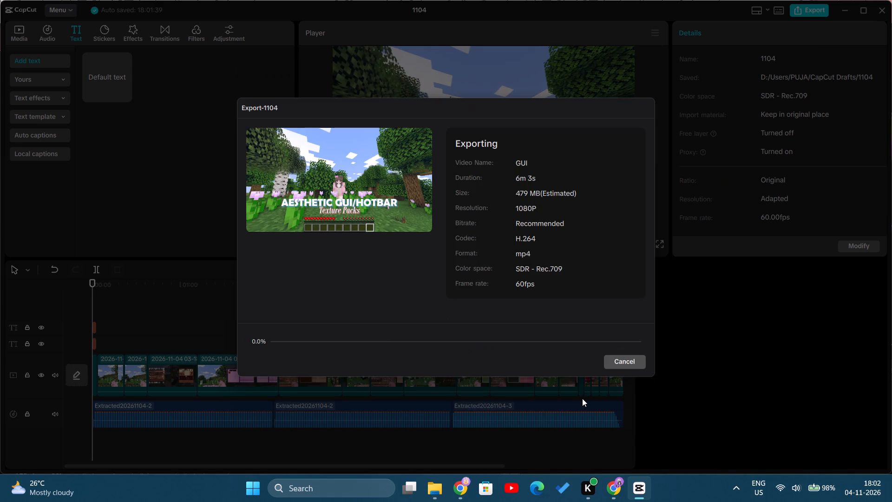